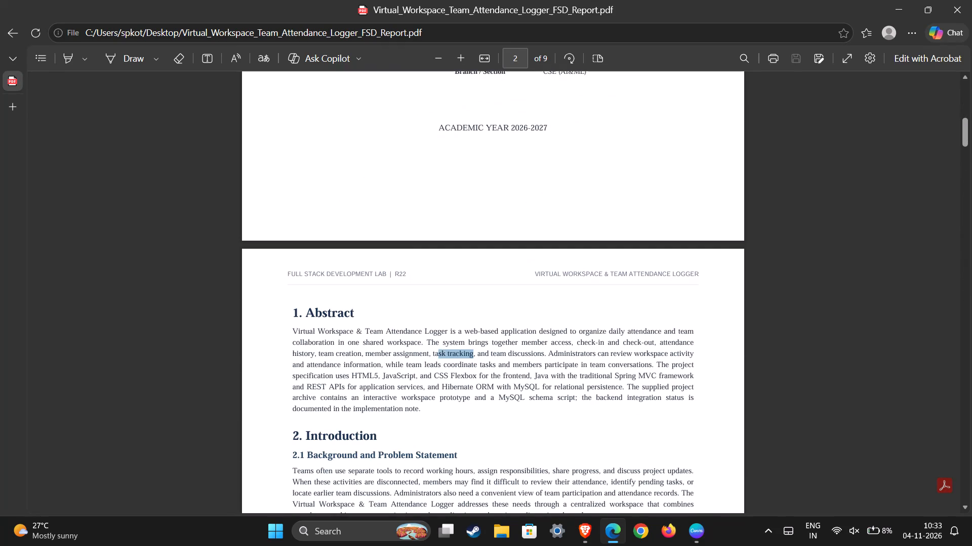
pyautogui.moveTo(415, 356); pyautogui.dragTo(400, 355)
pyautogui.click(601, 369)
pyautogui.click(971, 0)
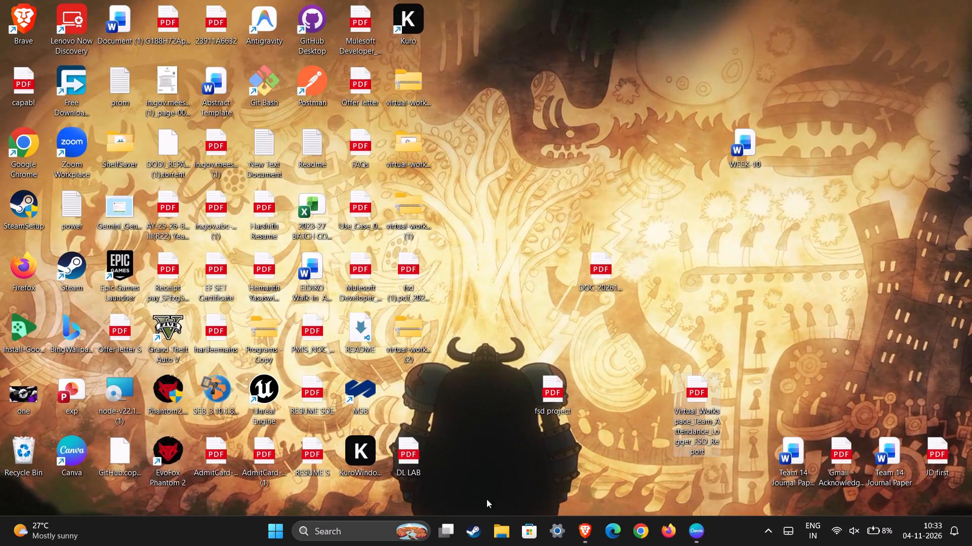
# Switch to Canva and view the cover page of the fsd project.pdf design.
pyautogui.click(693, 542)
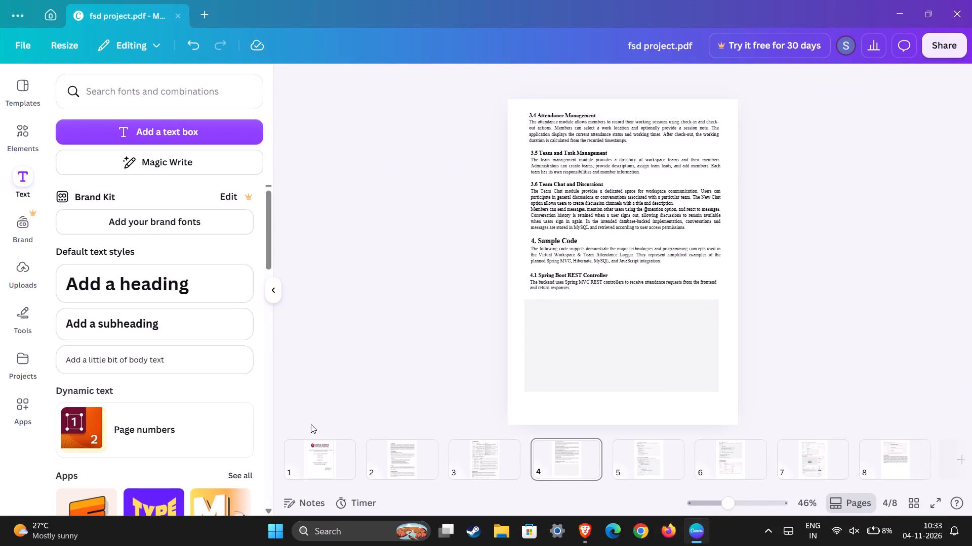
pyautogui.click(303, 461)
pyautogui.click(509, 354)
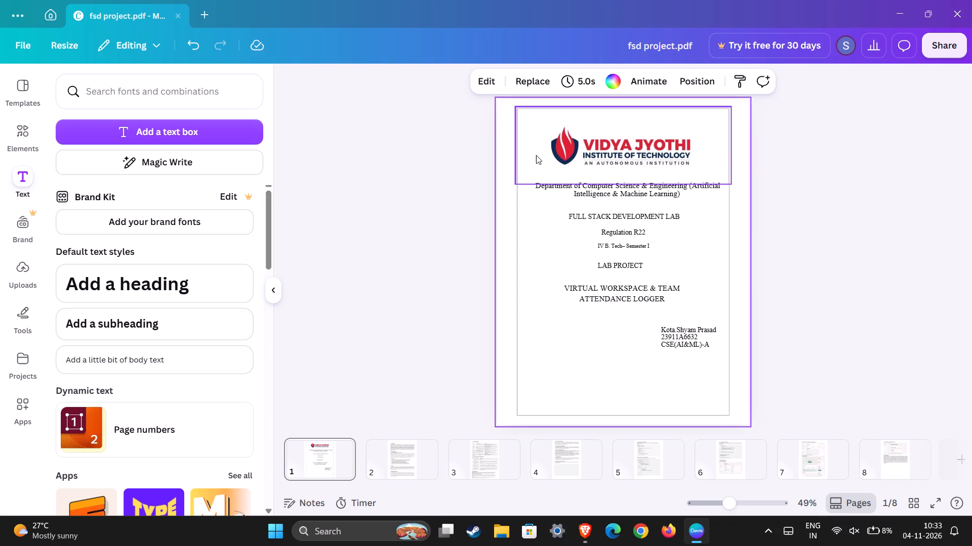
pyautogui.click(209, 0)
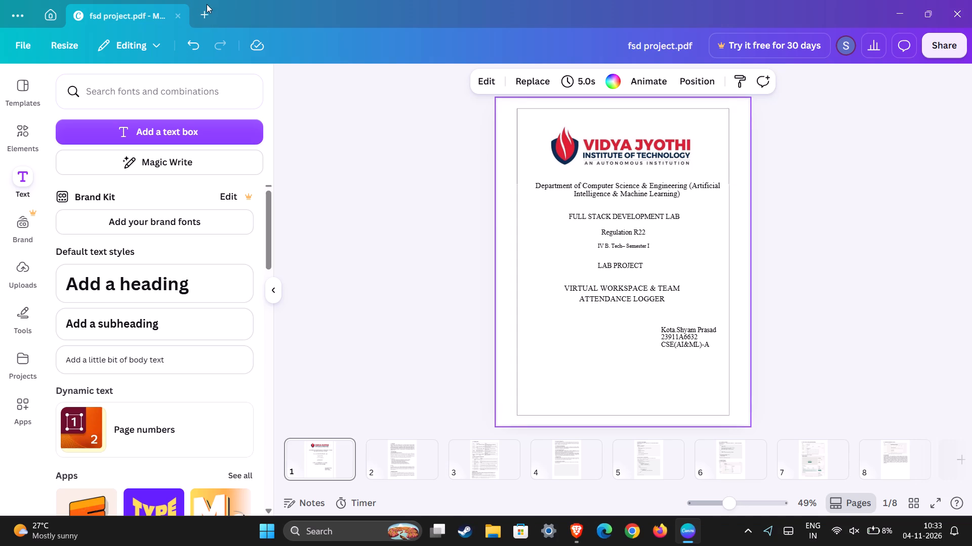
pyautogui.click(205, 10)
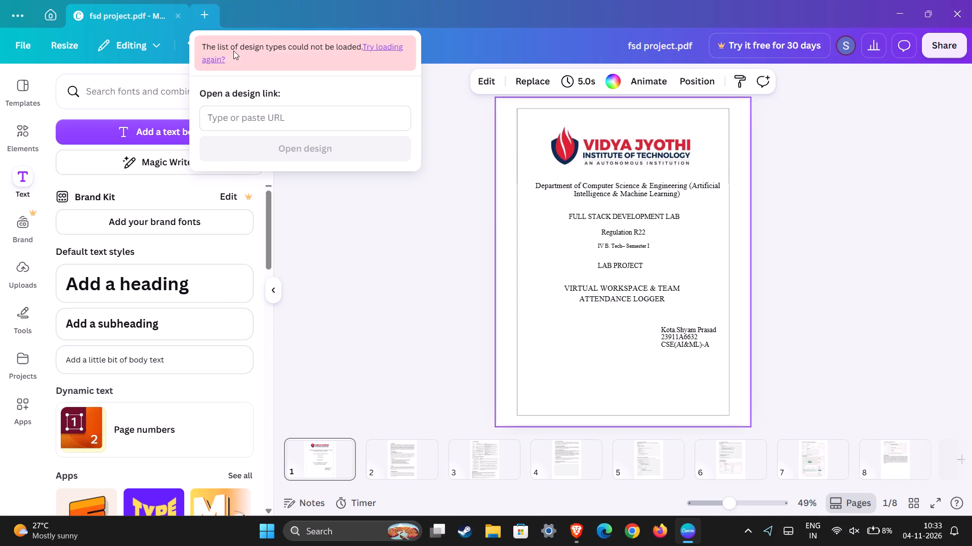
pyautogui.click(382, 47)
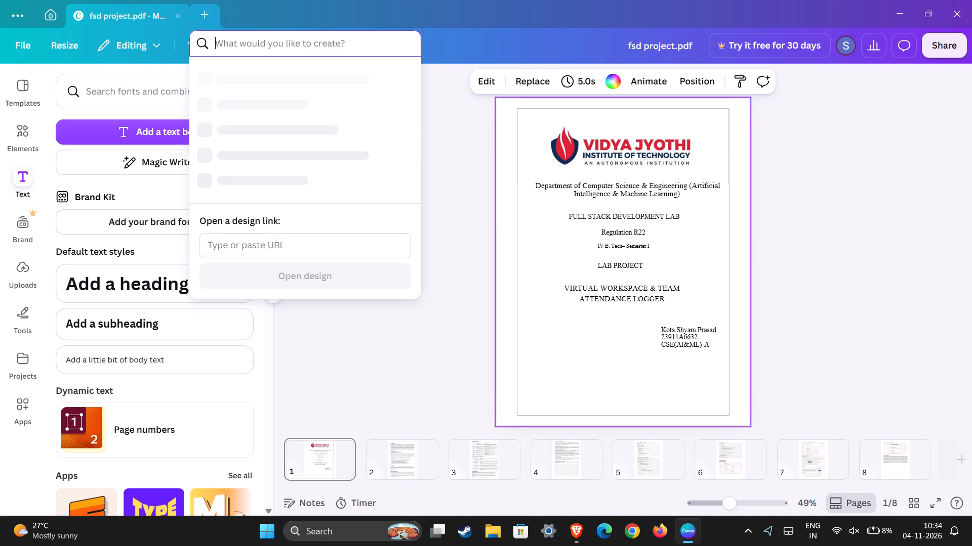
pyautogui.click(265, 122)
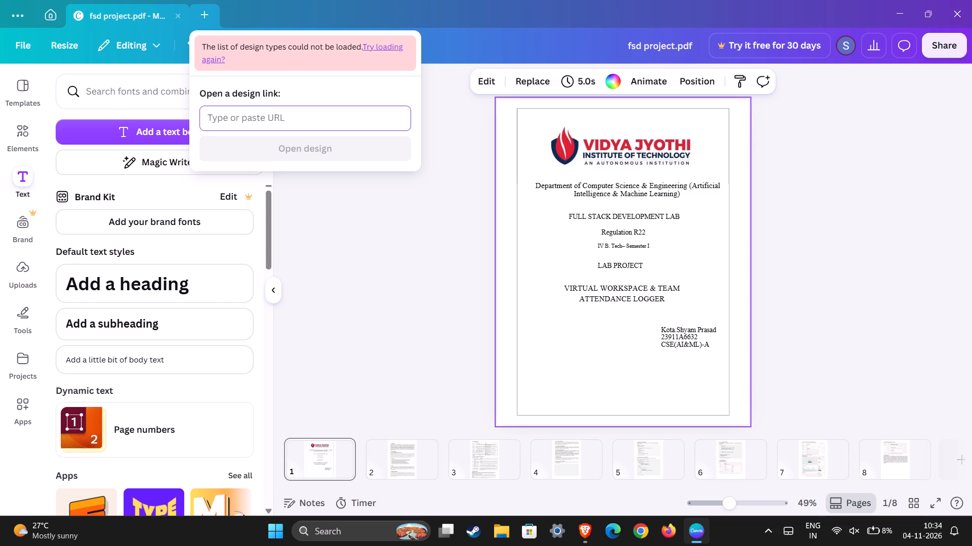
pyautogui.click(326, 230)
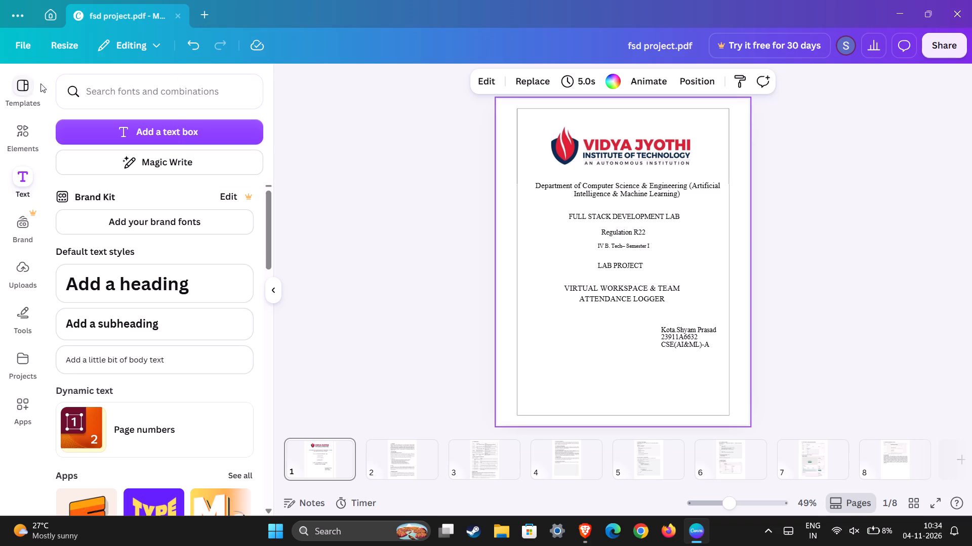
# Go from the open design to the Uploads folder in Canva.
pyautogui.click(57, 15)
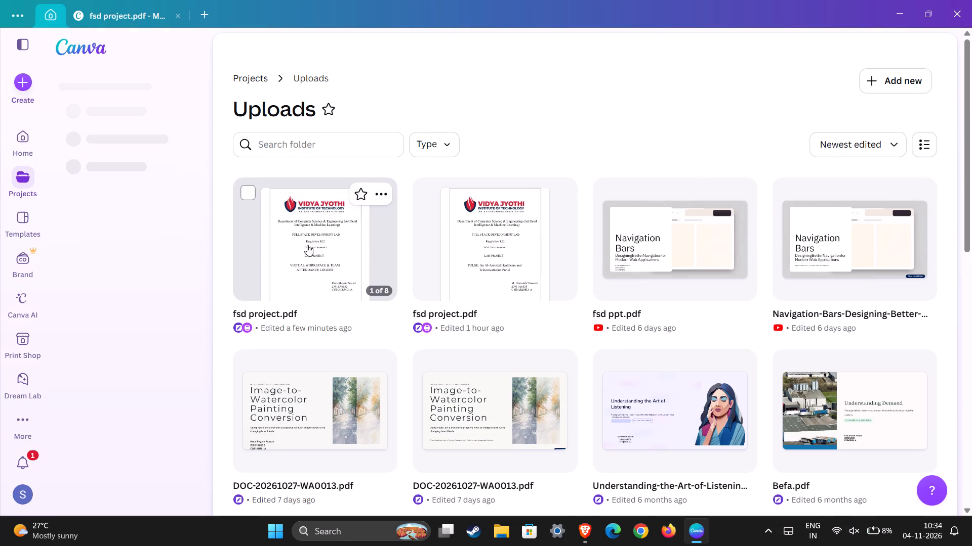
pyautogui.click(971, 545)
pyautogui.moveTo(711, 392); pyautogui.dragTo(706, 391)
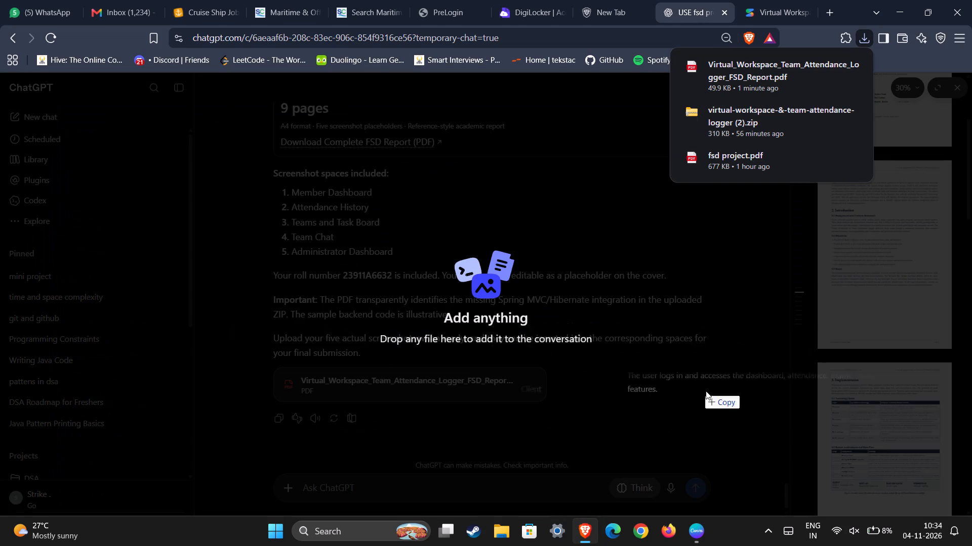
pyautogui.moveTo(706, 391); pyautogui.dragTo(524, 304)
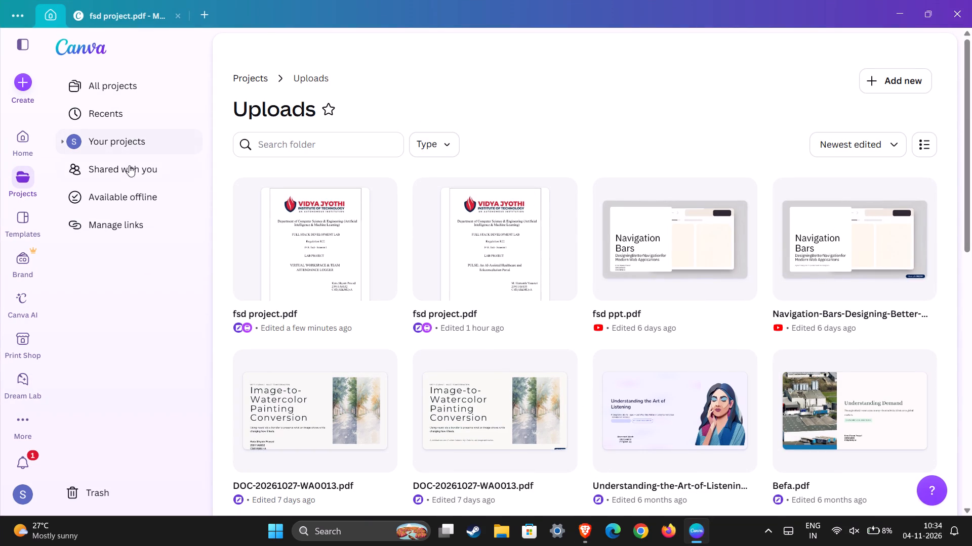
# Upload the Virtual_Workspace_Team_Attendance_Logger FSD report PDF from the Desktop folder to Canva's Uploads.
pyautogui.click(909, 85)
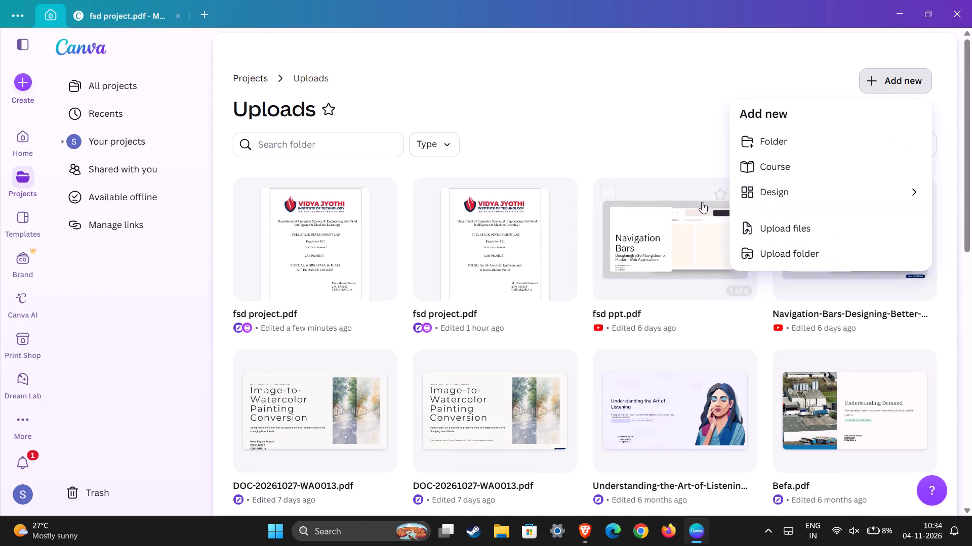
pyautogui.click(800, 226)
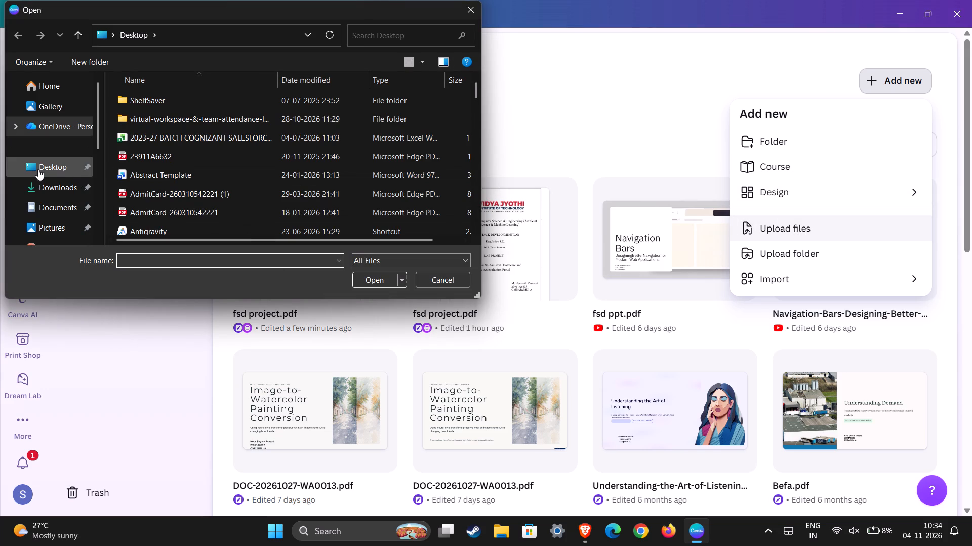
pyautogui.click(38, 169)
pyautogui.scroll(-7, 251, 191)
pyautogui.scroll(12, 252, 206)
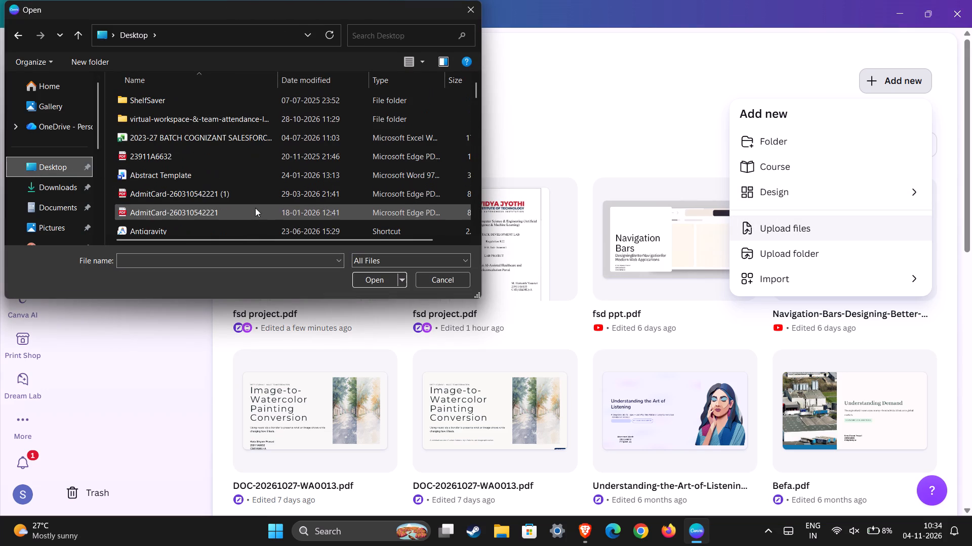
pyautogui.scroll(-14, 255, 208)
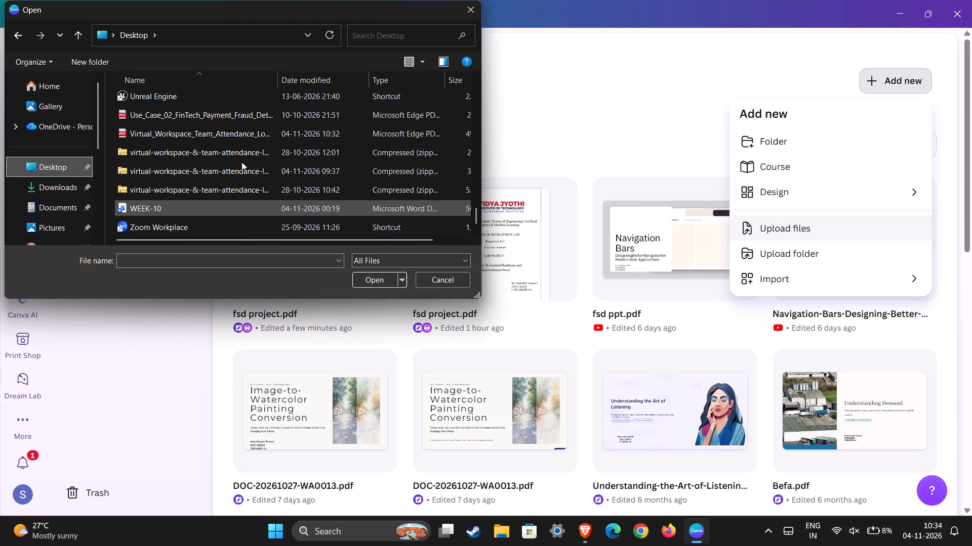
pyautogui.click(230, 124)
pyautogui.click(233, 132)
pyautogui.click(359, 279)
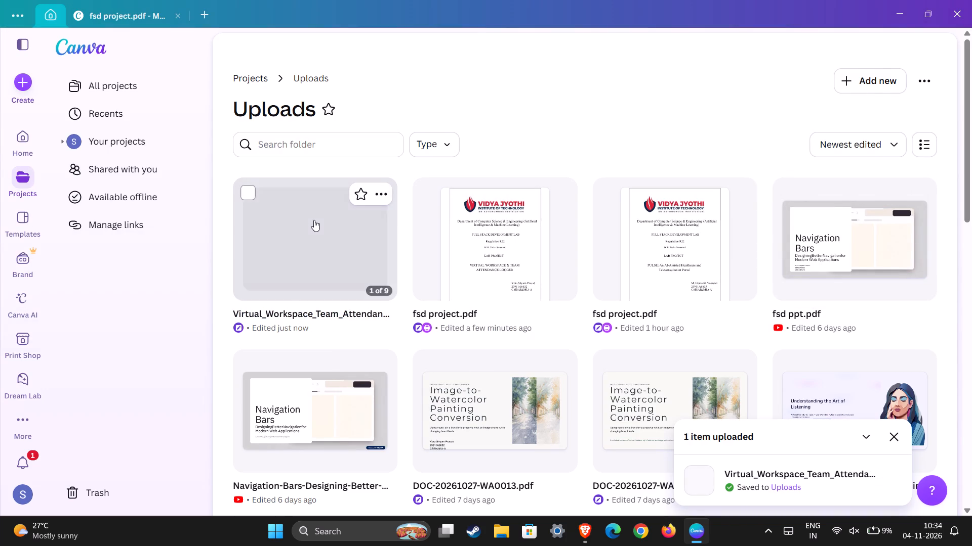
# Open the newly uploaded Virtual_Workspace_Team_Attendance_Logger report as a design at its cover page.
pyautogui.click(321, 250)
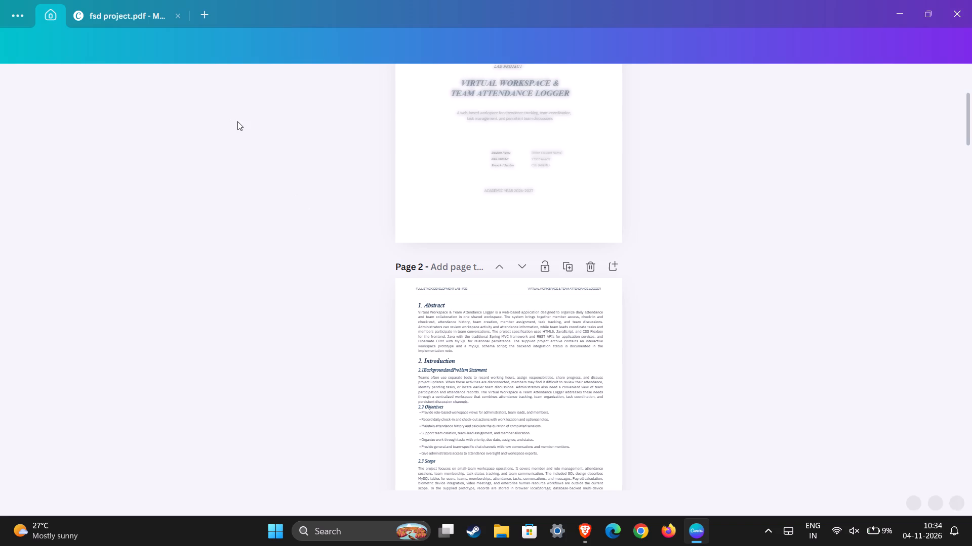
pyautogui.scroll(3, 471, 283)
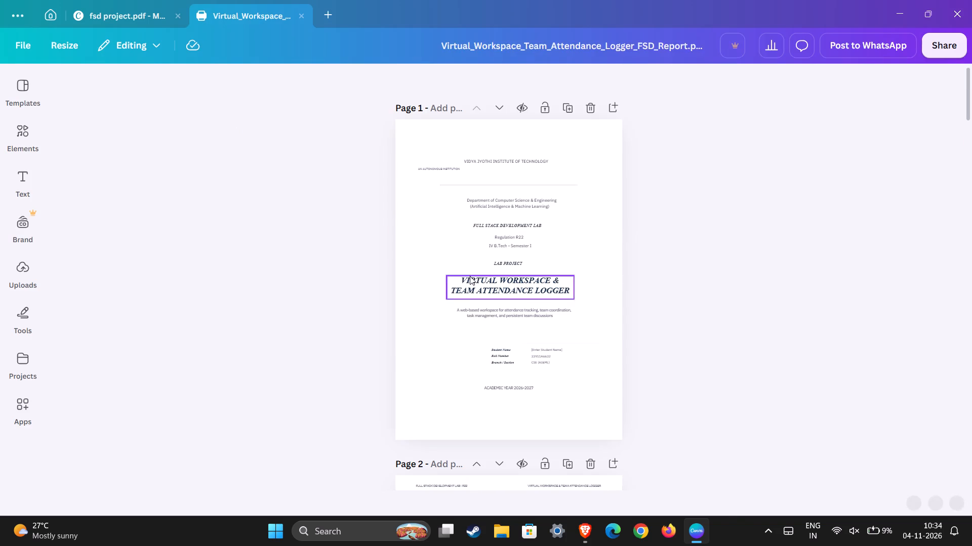
pyautogui.scroll(3, 469, 275)
# Look through the uploaded images for a replacement to use on the report's cover page.
pyautogui.click(415, 136)
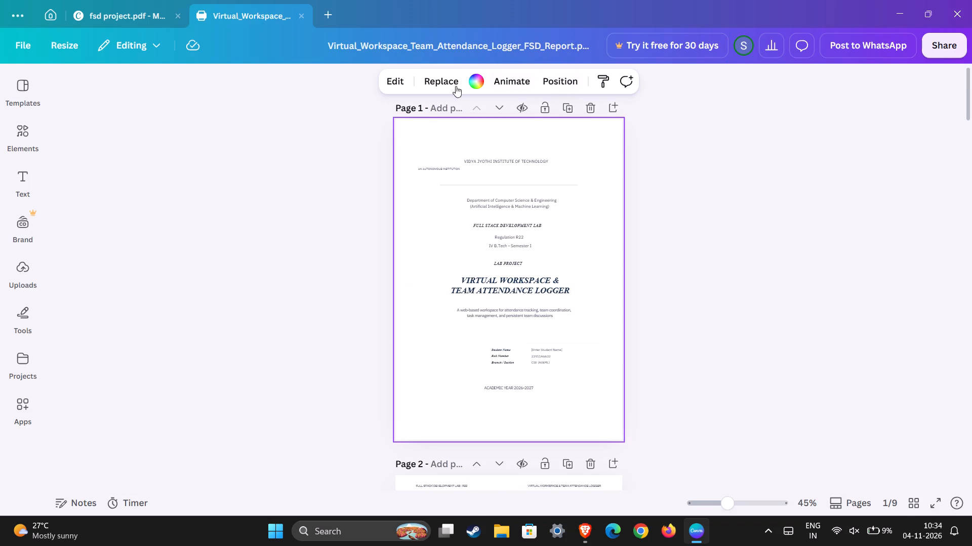
pyautogui.click(448, 79)
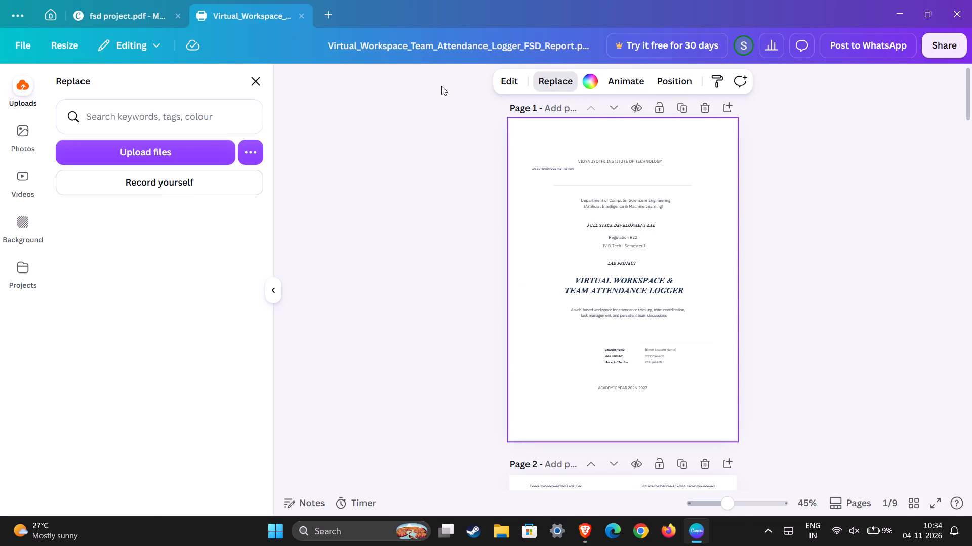
pyautogui.scroll(-2, 186, 362)
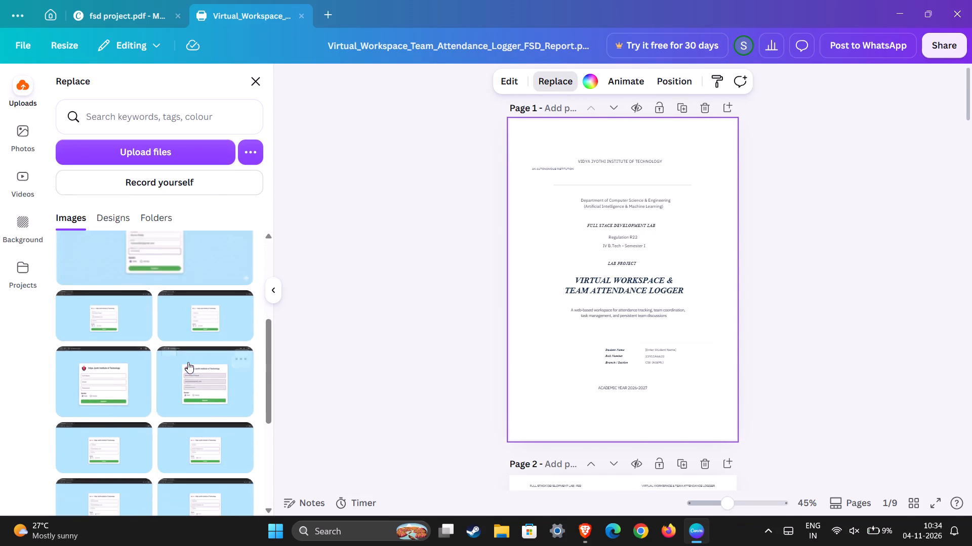
pyautogui.scroll(-4, 188, 359)
pyautogui.scroll(9, 188, 358)
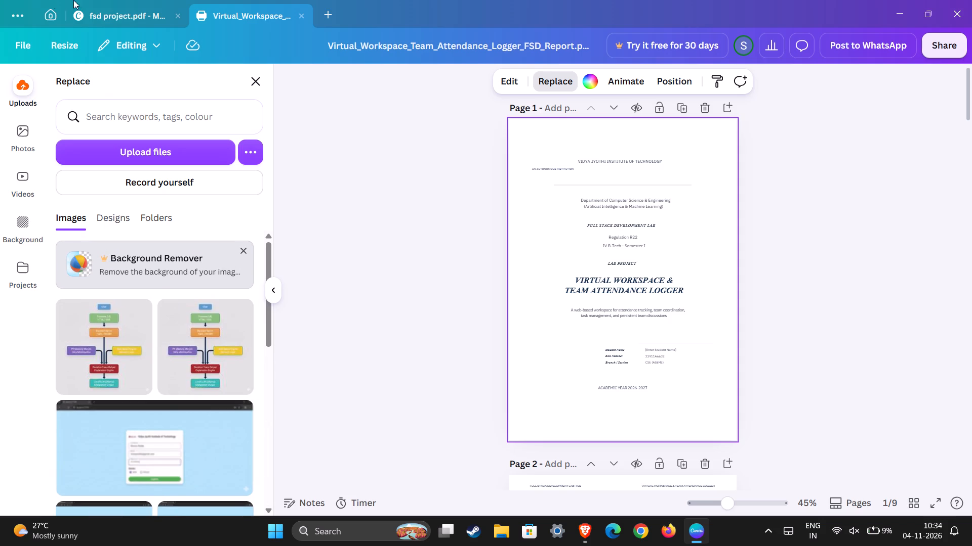
# Copy the Vidya Jyothi Institute of Technology logo from the cover page of the fsd project.pdf design.
pyautogui.click(87, 0)
pyautogui.click(106, 20)
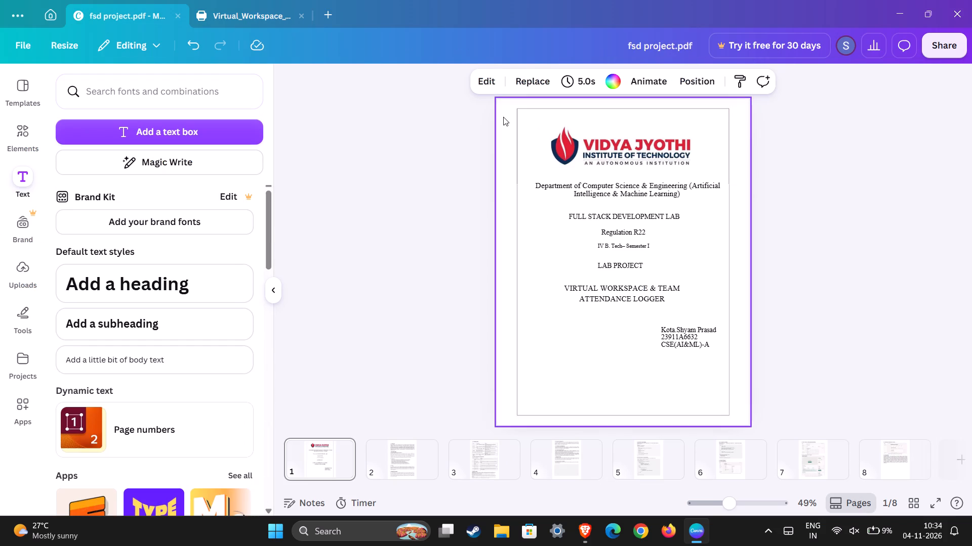
pyautogui.click(489, 78)
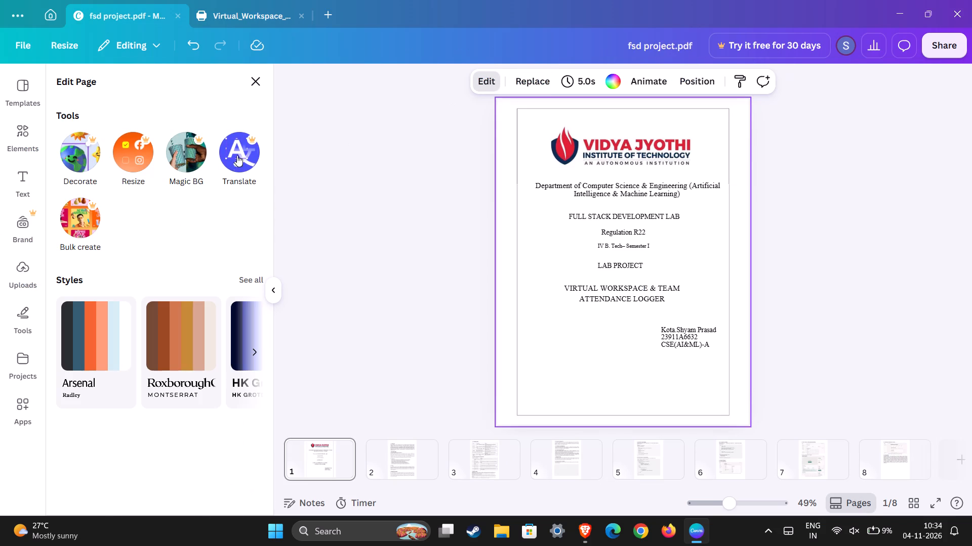
pyautogui.click(256, 88)
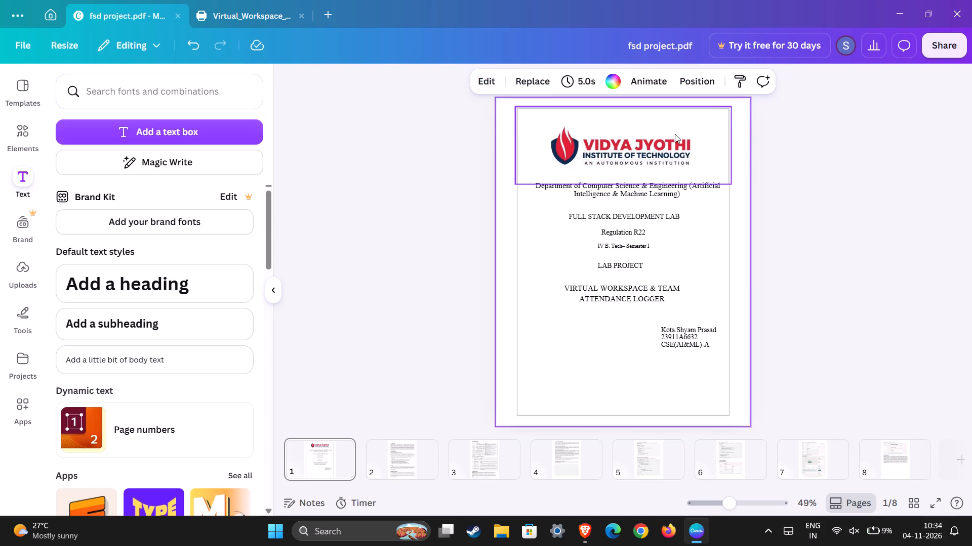
pyautogui.click(674, 139)
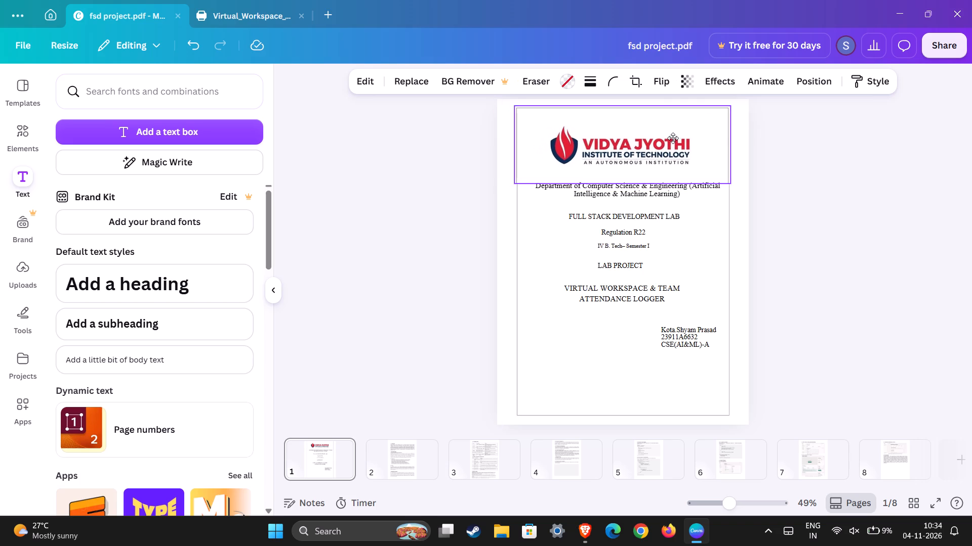
pyautogui.hotkey('ctrl', 'c')
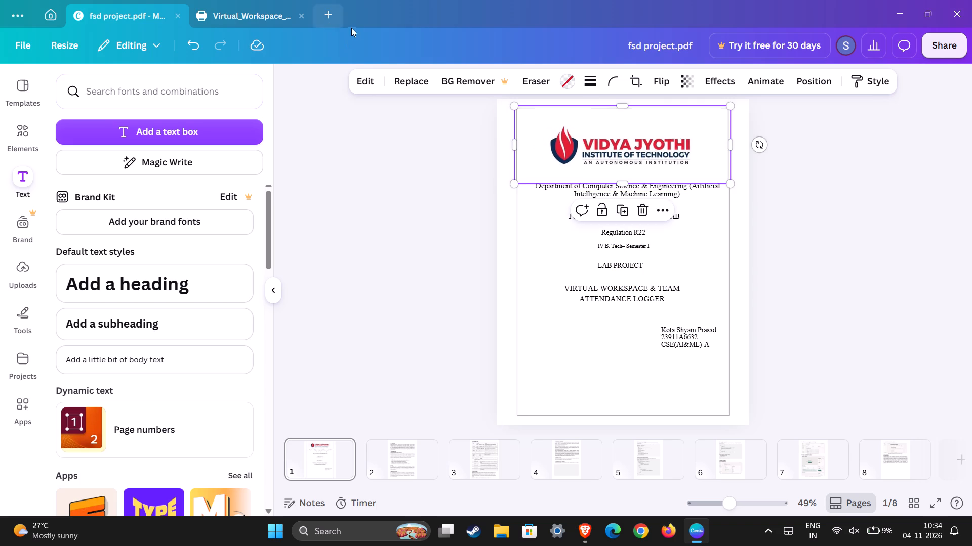
pyautogui.click(689, 143)
pyautogui.rightClick(688, 143)
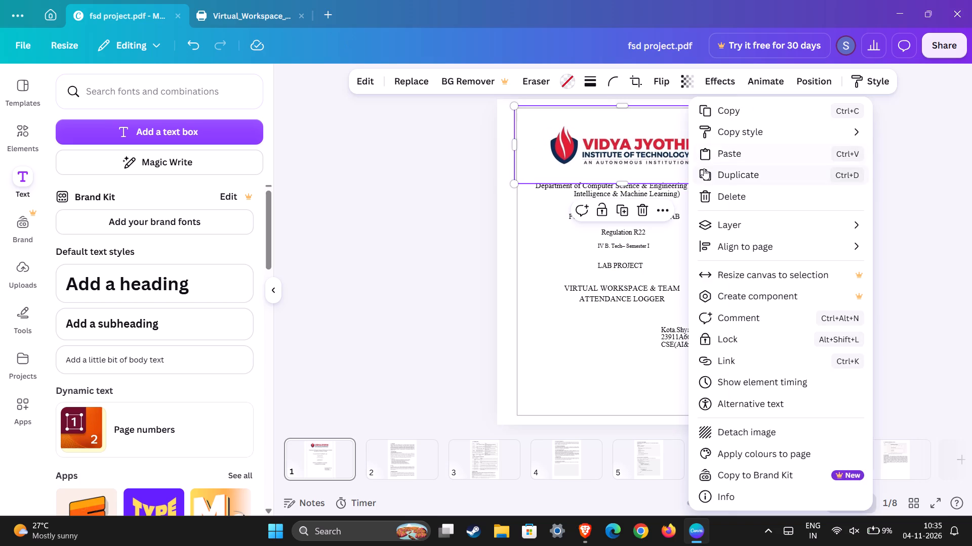
pyautogui.click(719, 116)
# Try to paste the copied logo over the VIDYA JYOTHI INSTITUTE OF TECHNOLOGY heading on the Virtual_Workspace report's cover page.
pyautogui.click(250, 0)
pyautogui.click(236, 15)
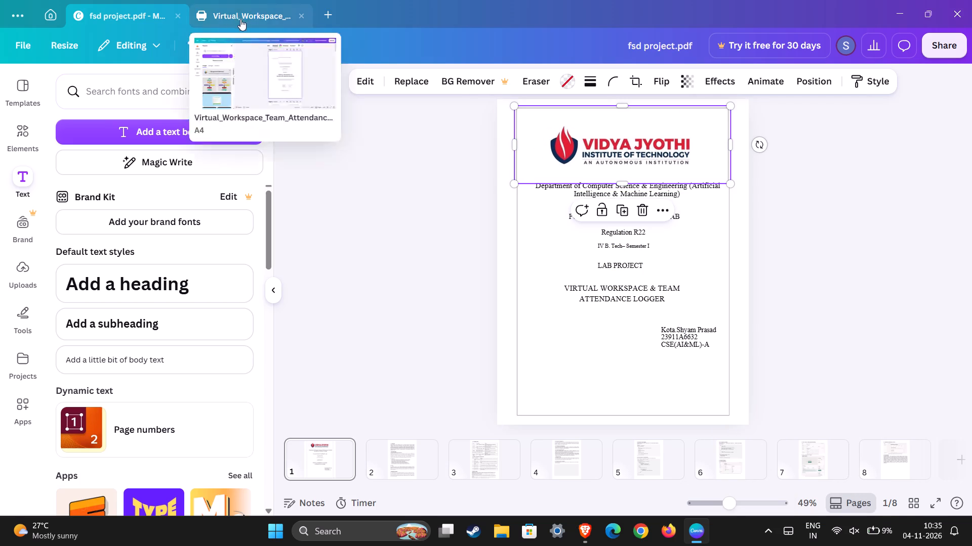
pyautogui.click(633, 159)
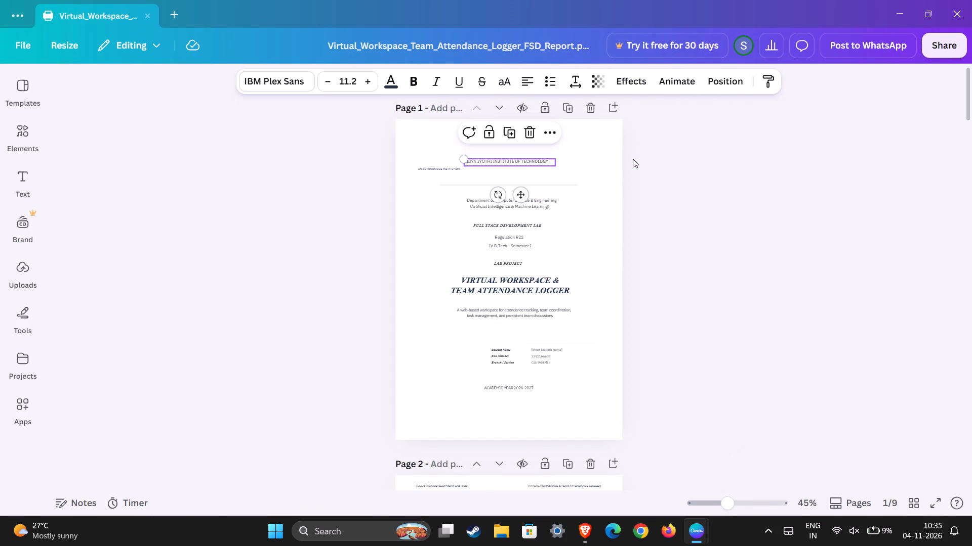
pyautogui.click(535, 162)
pyautogui.hotkey('ctrl', 'v')
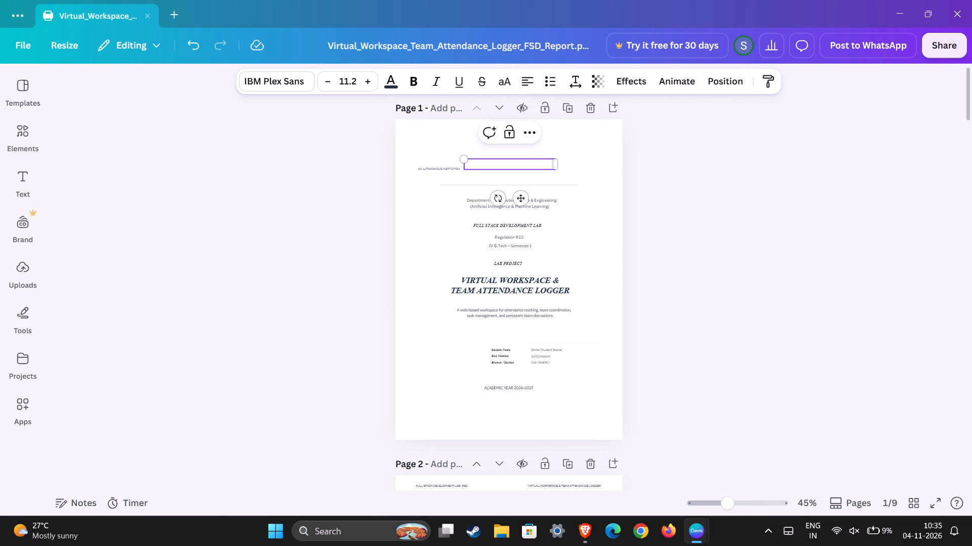
pyautogui.moveTo(467, 161); pyautogui.dragTo(462, 156)
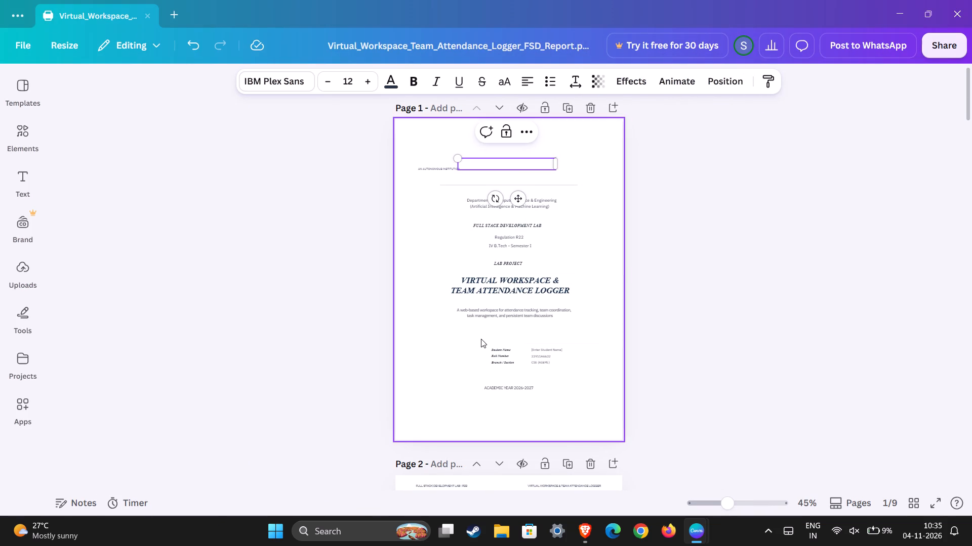
pyautogui.click(481, 339)
pyautogui.click(434, 260)
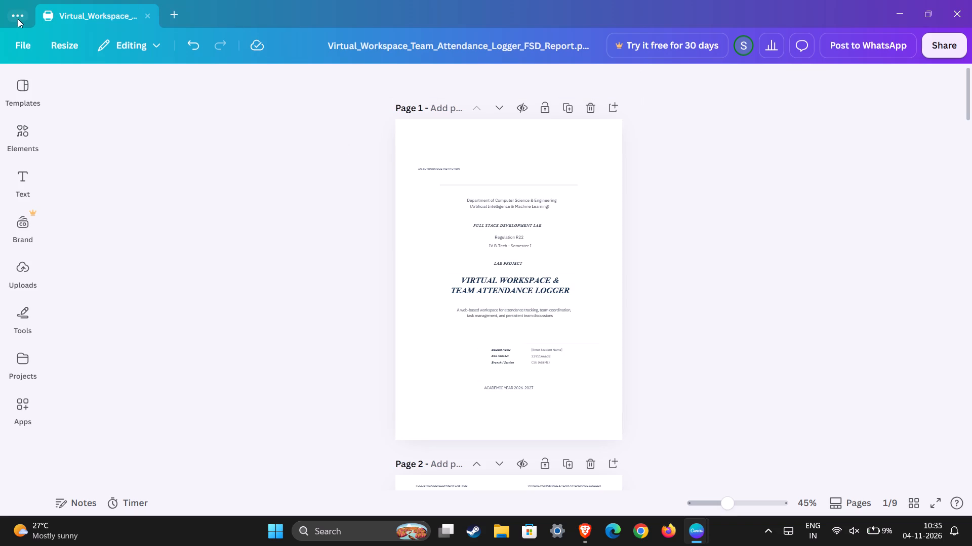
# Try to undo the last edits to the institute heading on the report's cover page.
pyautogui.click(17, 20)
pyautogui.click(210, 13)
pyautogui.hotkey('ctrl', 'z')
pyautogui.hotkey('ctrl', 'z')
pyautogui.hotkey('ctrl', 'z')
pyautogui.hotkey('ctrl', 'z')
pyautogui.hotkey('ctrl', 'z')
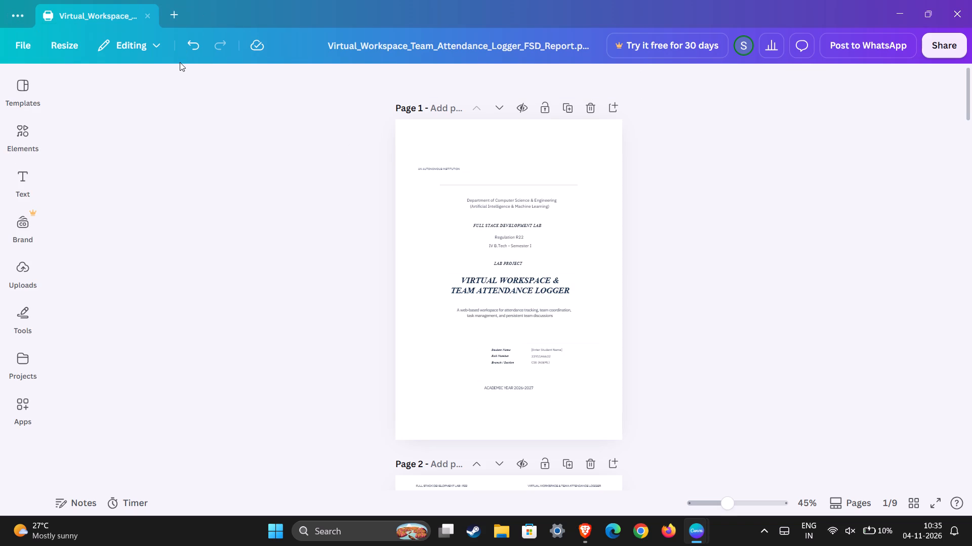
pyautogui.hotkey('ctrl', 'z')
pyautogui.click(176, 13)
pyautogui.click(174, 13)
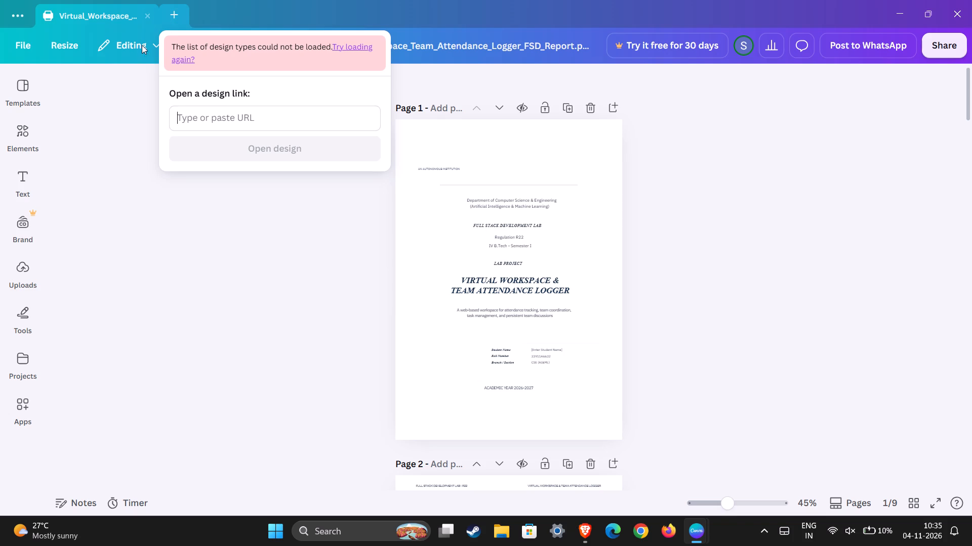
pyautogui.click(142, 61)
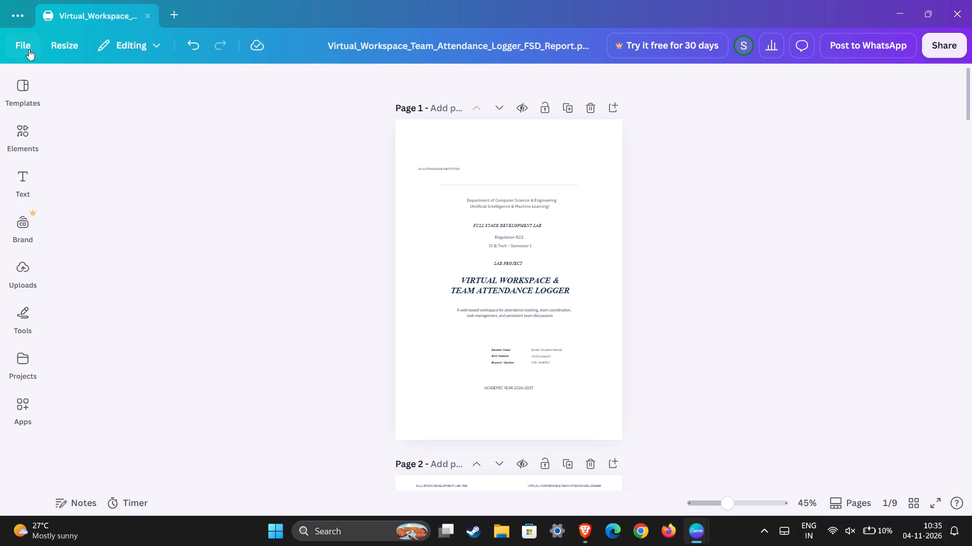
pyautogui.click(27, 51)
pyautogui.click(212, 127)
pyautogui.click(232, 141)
# Switch to the desktop and open fsd project.pdf in Microsoft Edge.
pyautogui.click(971, 545)
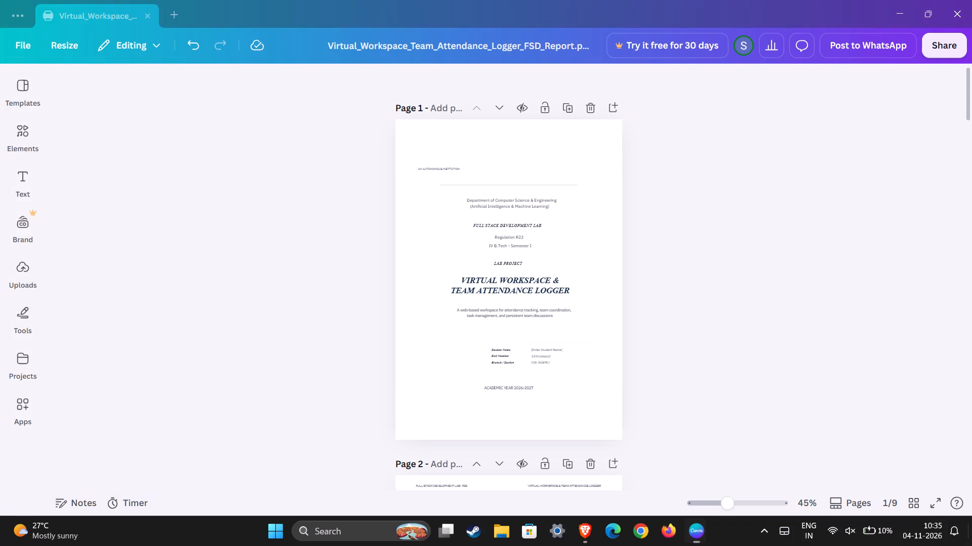
pyautogui.doubleClick(570, 394)
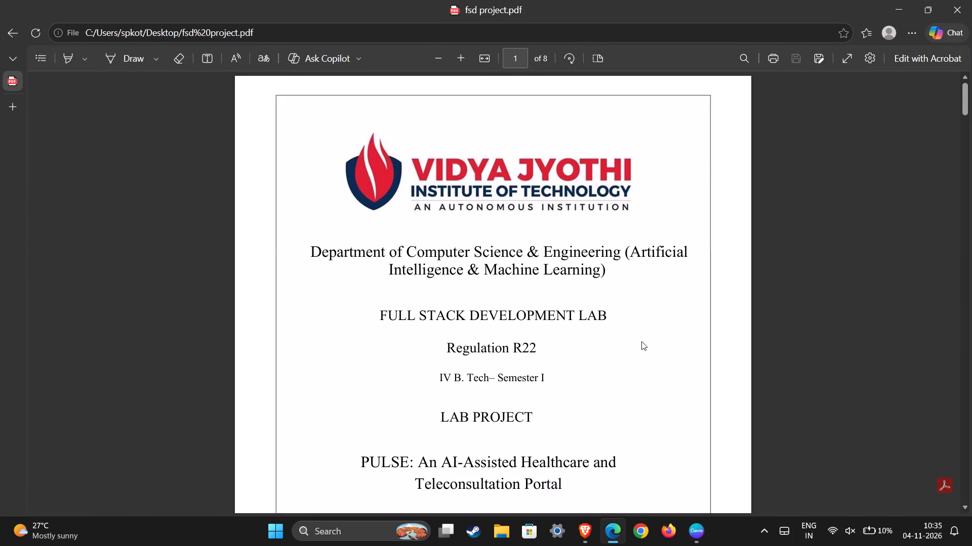
# Capture a screenshot of the entire cover page of fsd project.pdf, reduced to fit within the window.
pyautogui.hotkey('ctrl', '-')
pyautogui.hotkey('ctrl', '-')
pyautogui.hotkey('ctrl', '-')
pyautogui.hotkey('ctrl', '-')
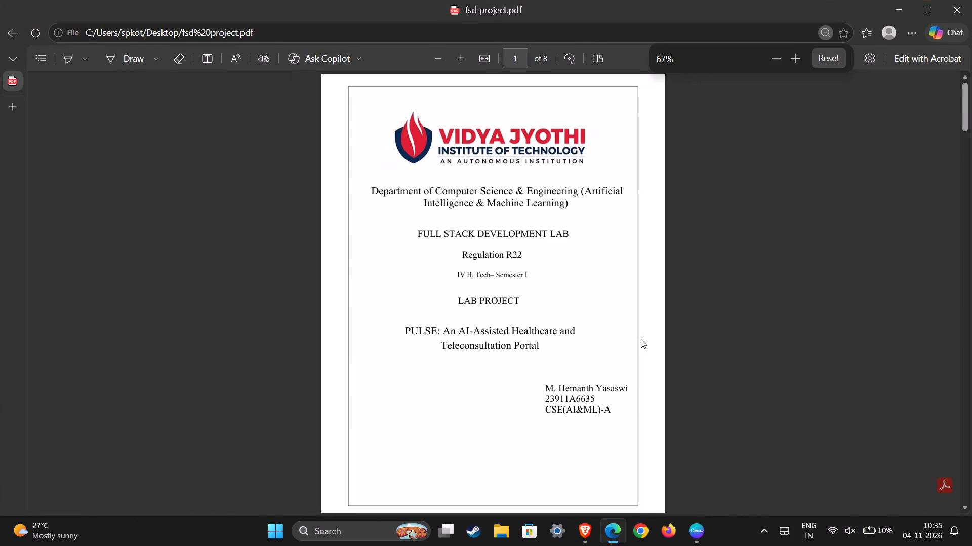
pyautogui.hotkey('ctrl', '-')
pyautogui.hotkey('ctrl', '+')
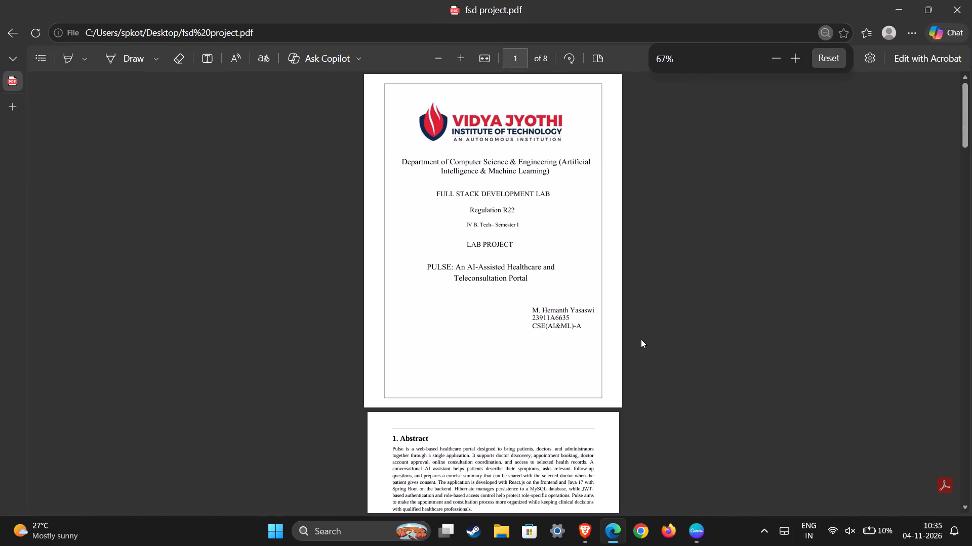
pyautogui.press('shift+super+s')
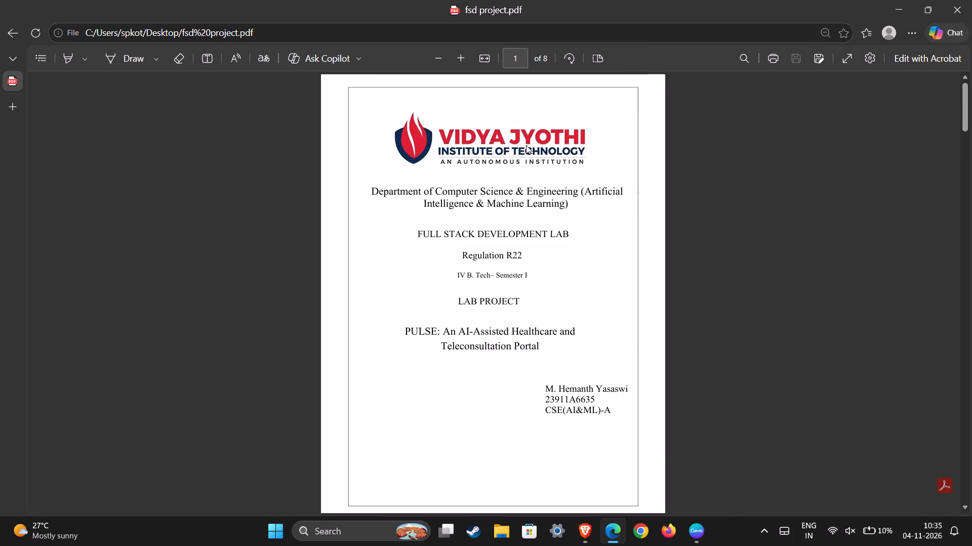
pyautogui.moveTo(320, 73); pyautogui.dragTo(665, 516)
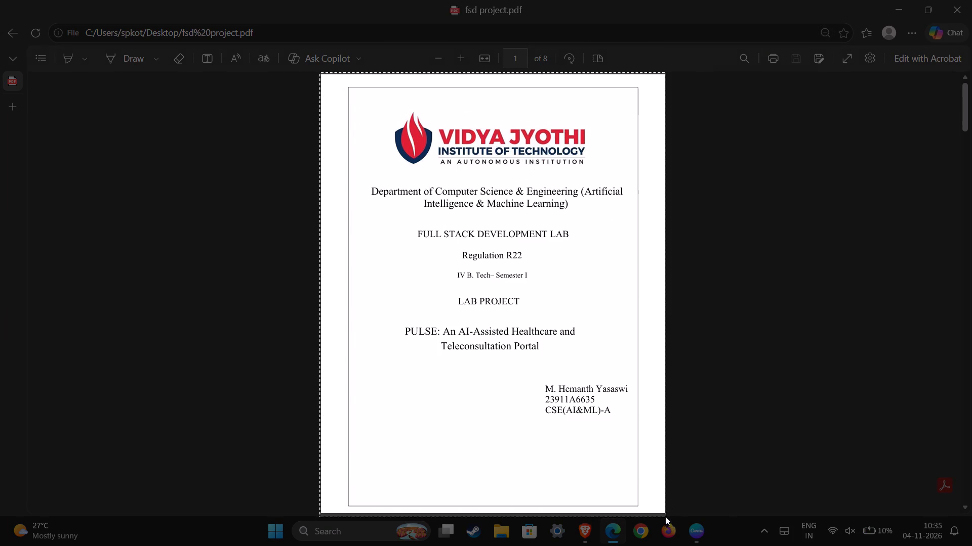
pyautogui.moveTo(665, 516); pyautogui.dragTo(665, 512)
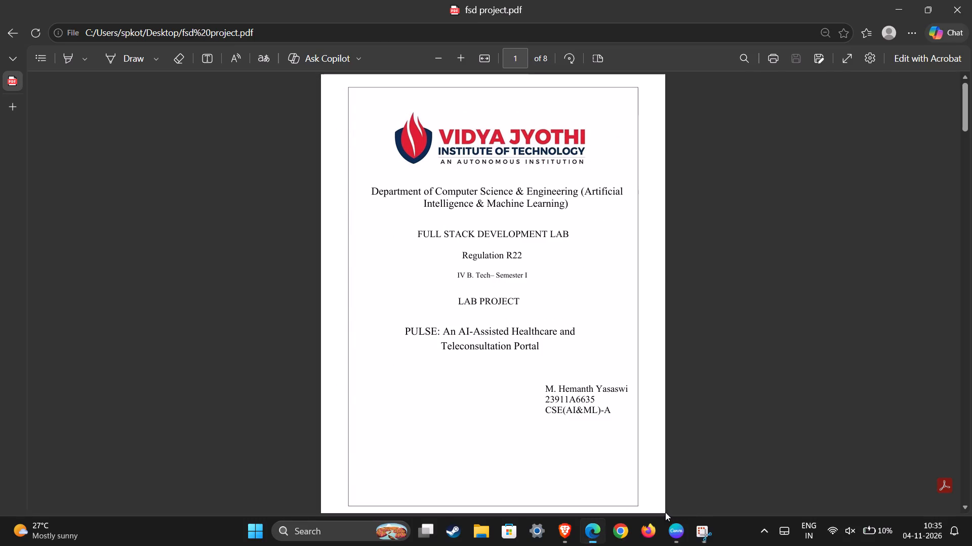
# Switch to the Virtual_Workspace report in Canva and open the replacement options for its cover page background.
pyautogui.click(692, 536)
pyautogui.click(639, 460)
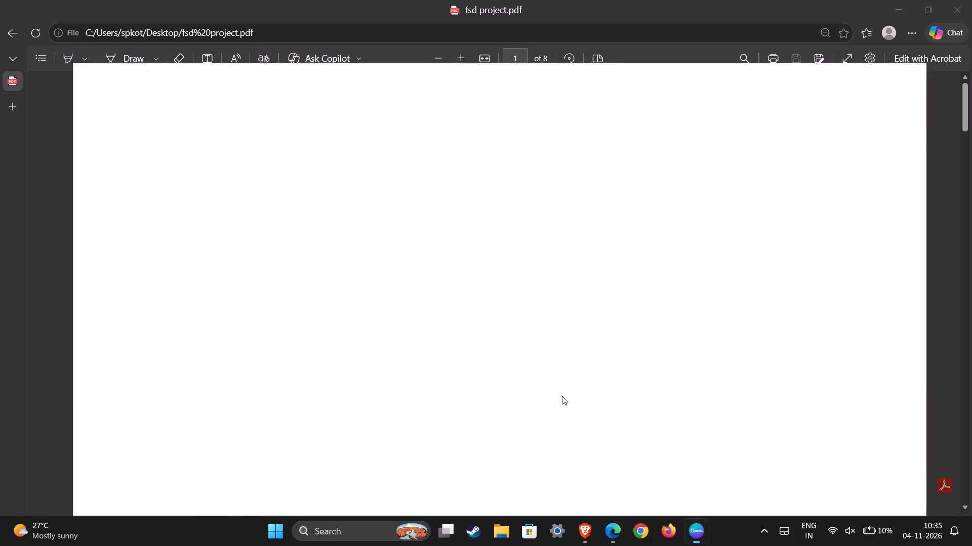
pyautogui.click(691, 522)
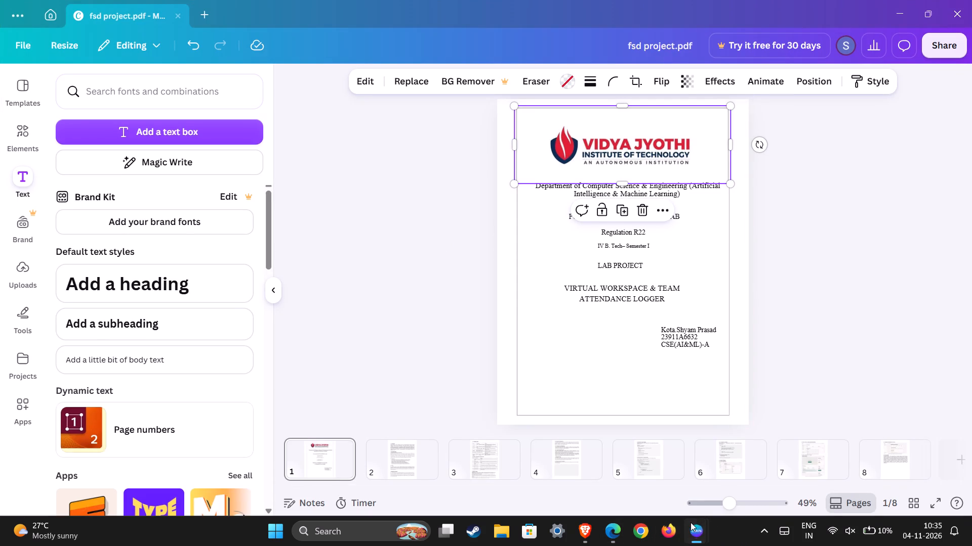
pyautogui.click(727, 476)
pyautogui.click(418, 203)
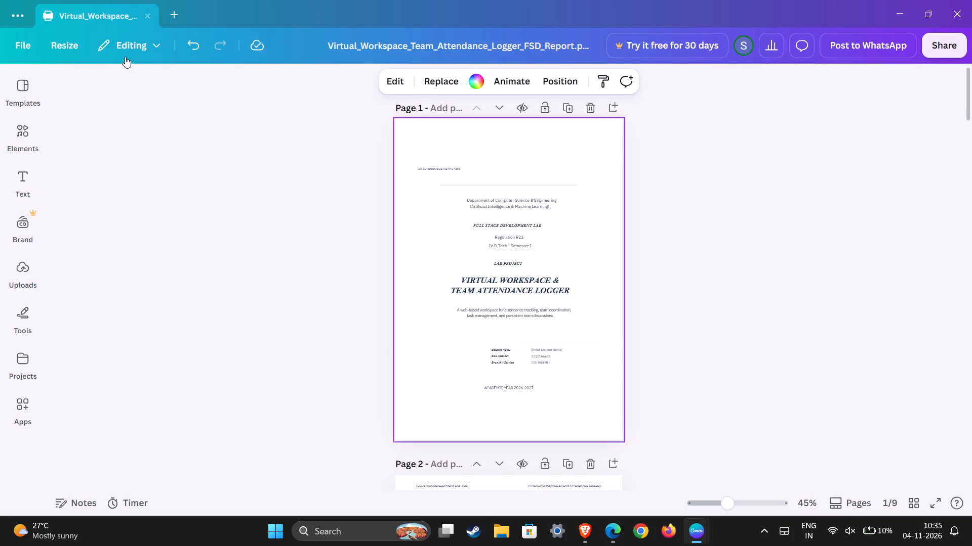
pyautogui.click(438, 81)
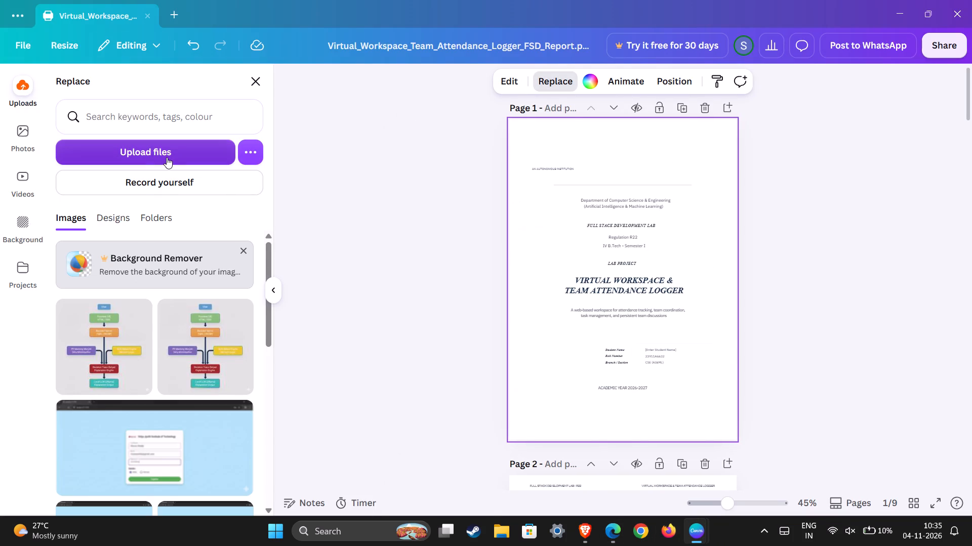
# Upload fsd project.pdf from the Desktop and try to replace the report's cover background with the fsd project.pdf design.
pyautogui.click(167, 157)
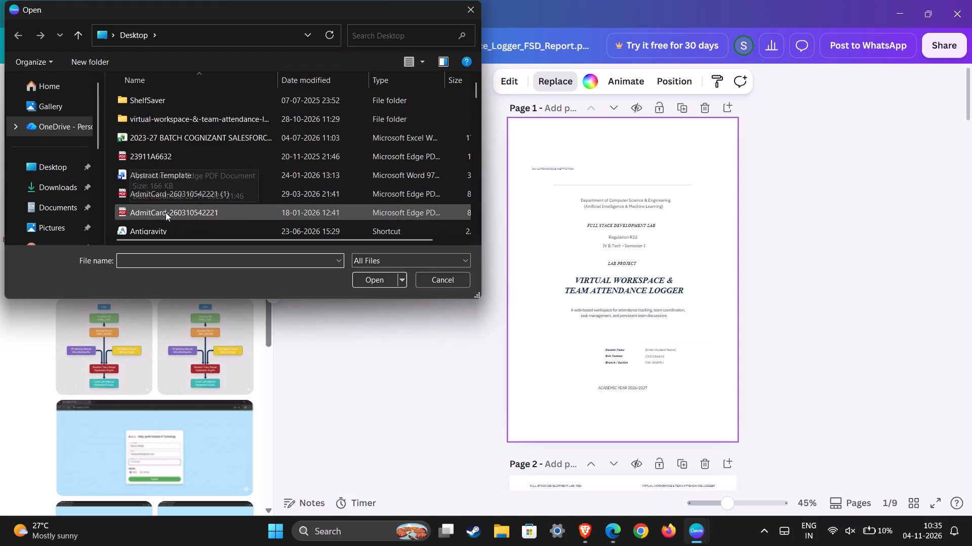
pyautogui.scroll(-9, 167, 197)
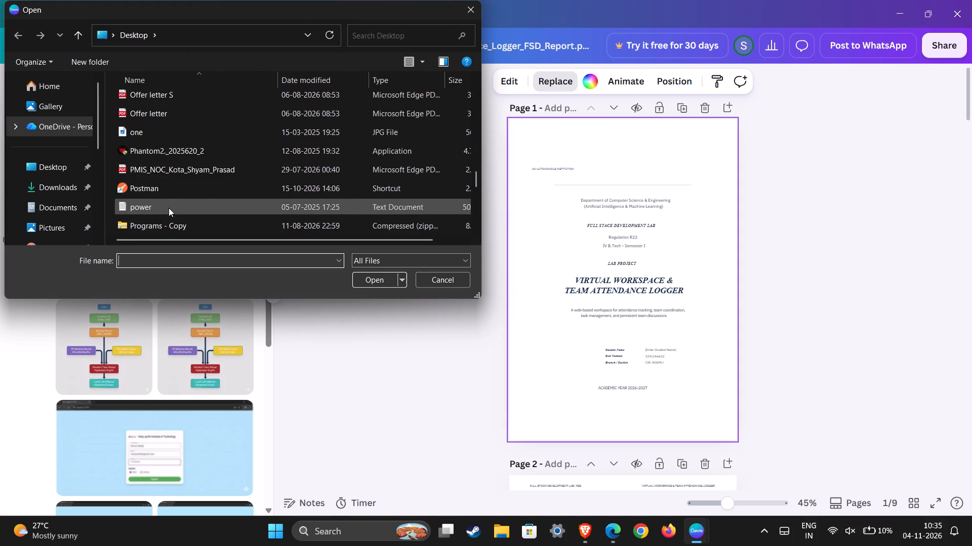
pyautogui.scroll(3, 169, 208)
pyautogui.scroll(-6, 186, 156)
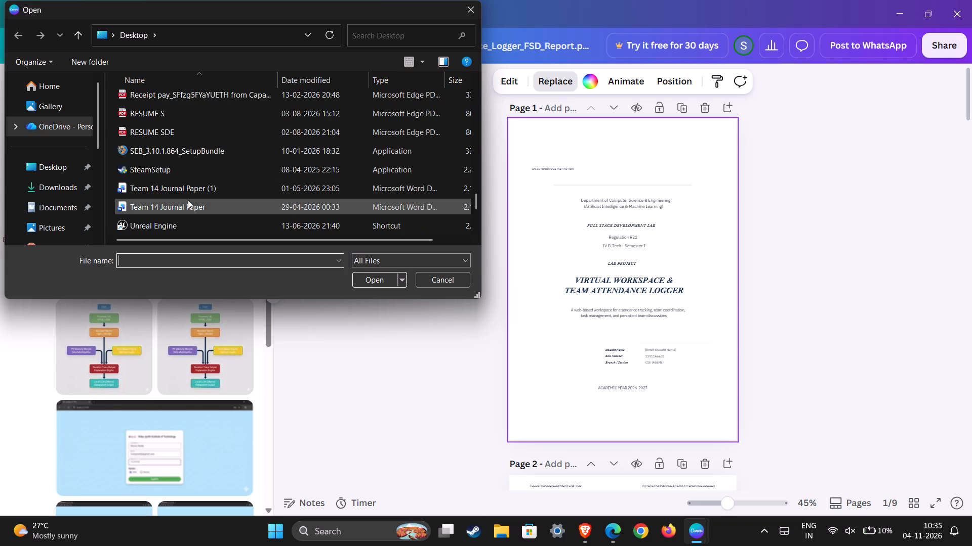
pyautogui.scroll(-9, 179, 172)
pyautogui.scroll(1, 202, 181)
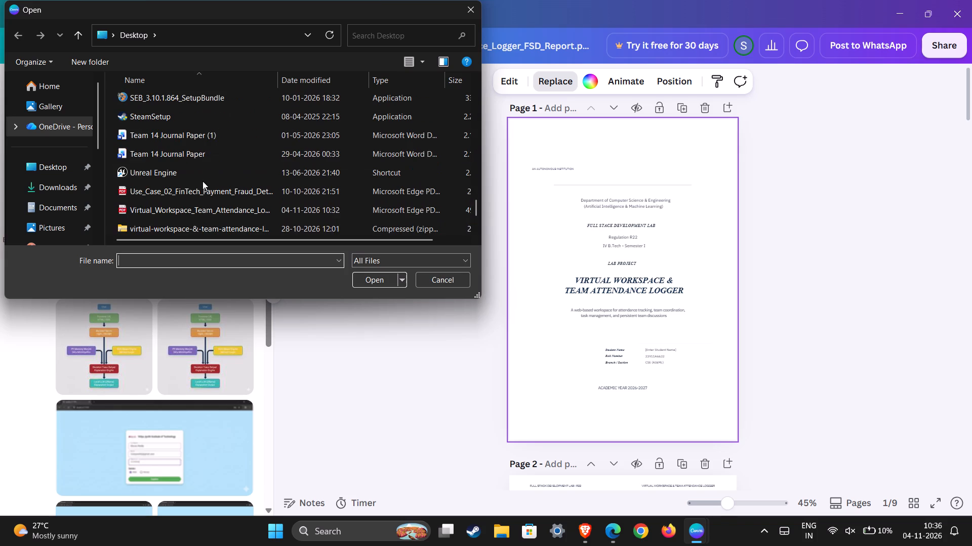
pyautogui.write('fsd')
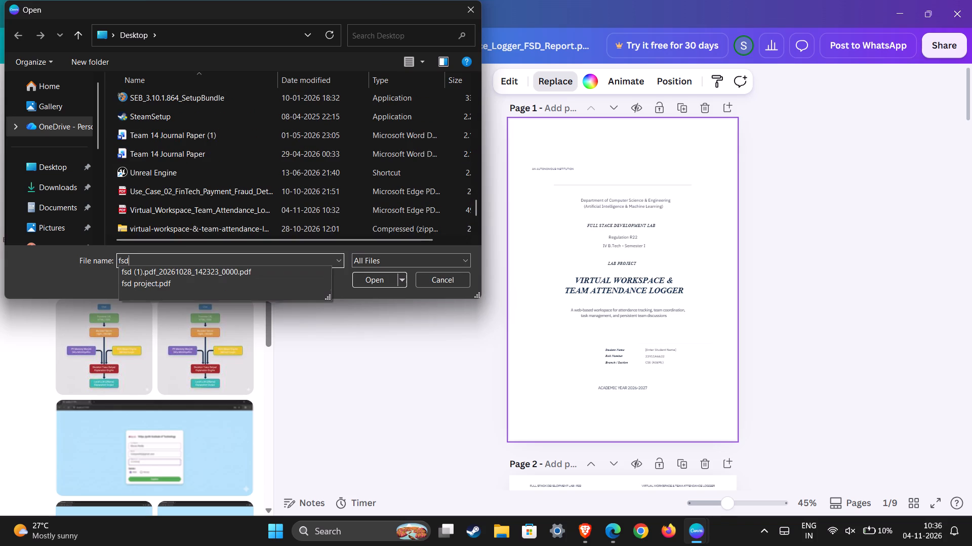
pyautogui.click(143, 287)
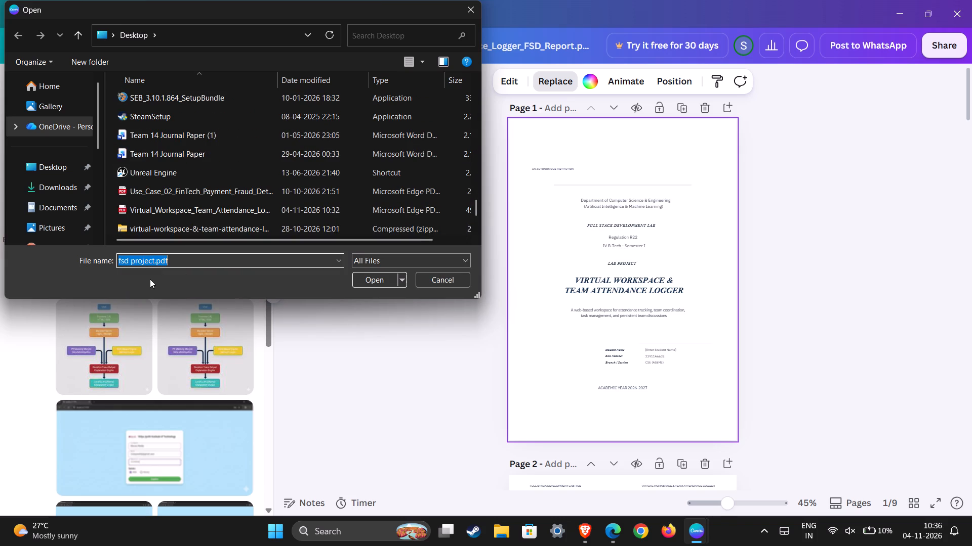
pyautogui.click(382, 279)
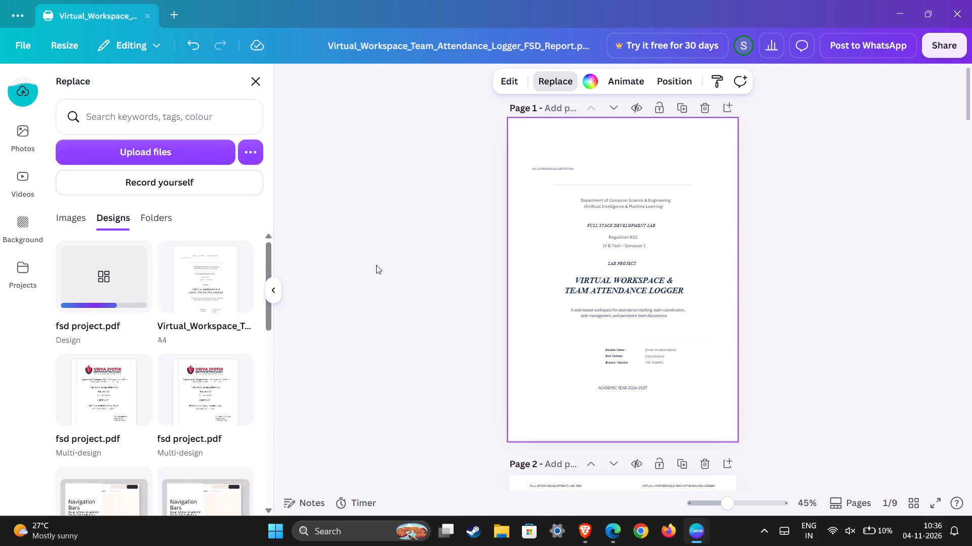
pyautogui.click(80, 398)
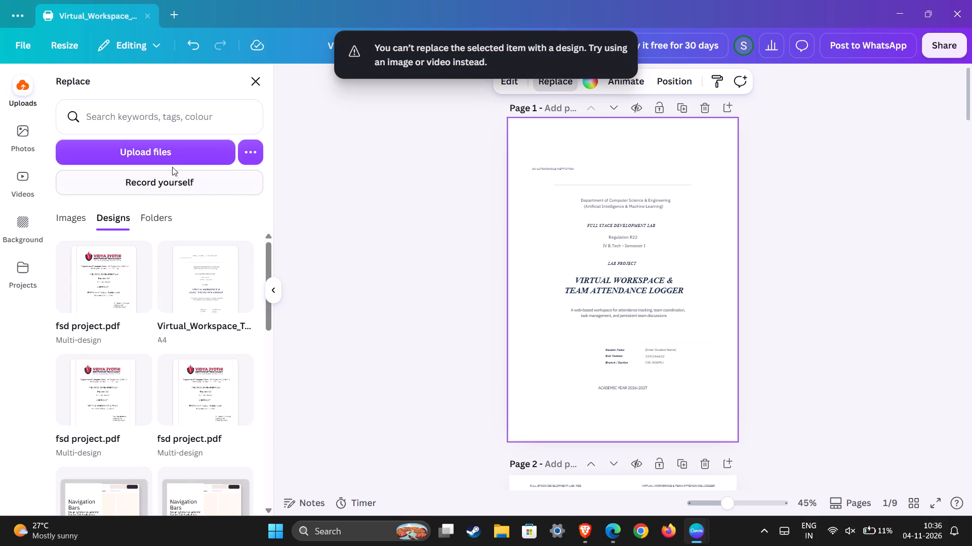
pyautogui.click(165, 156)
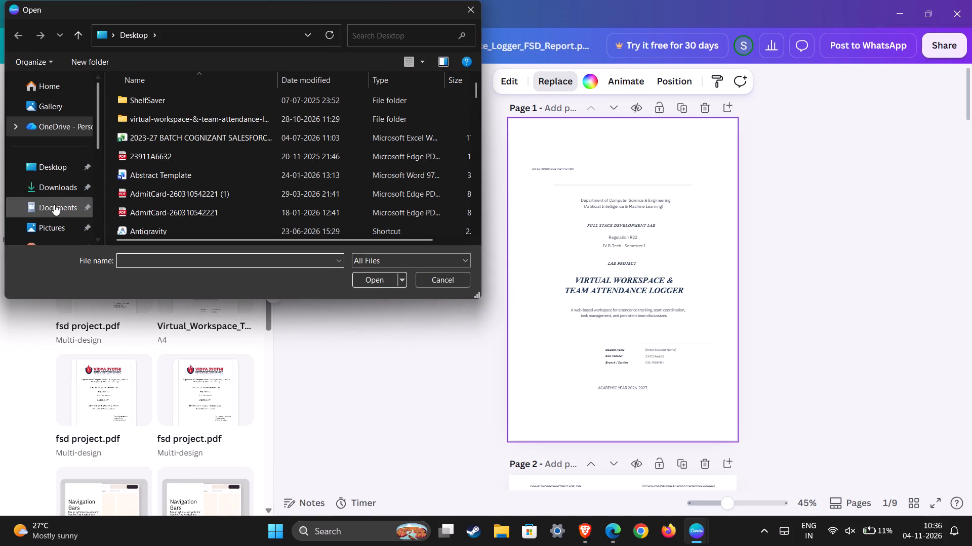
pyautogui.click(49, 235)
pyautogui.doubleClick(298, 131)
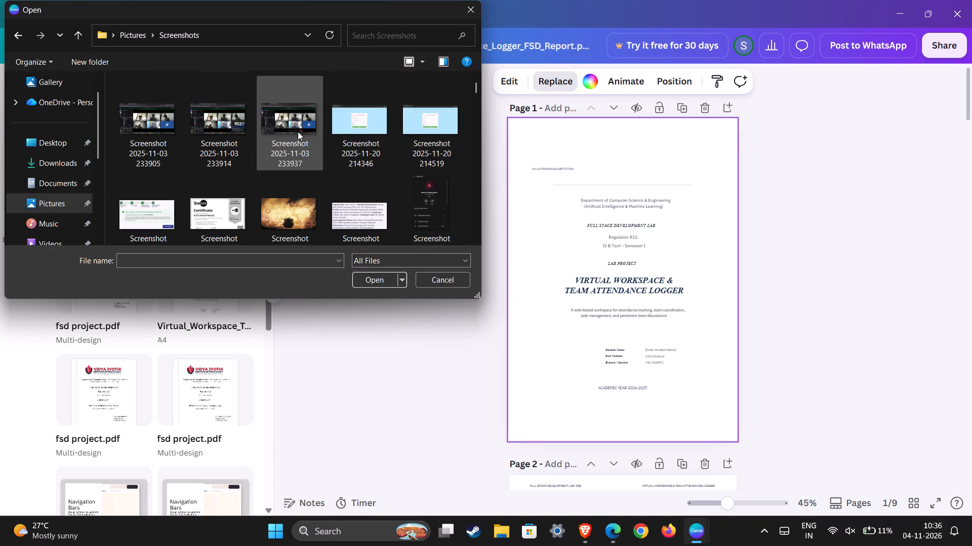
pyautogui.scroll(-20, 291, 169)
pyautogui.scroll(-13, 291, 169)
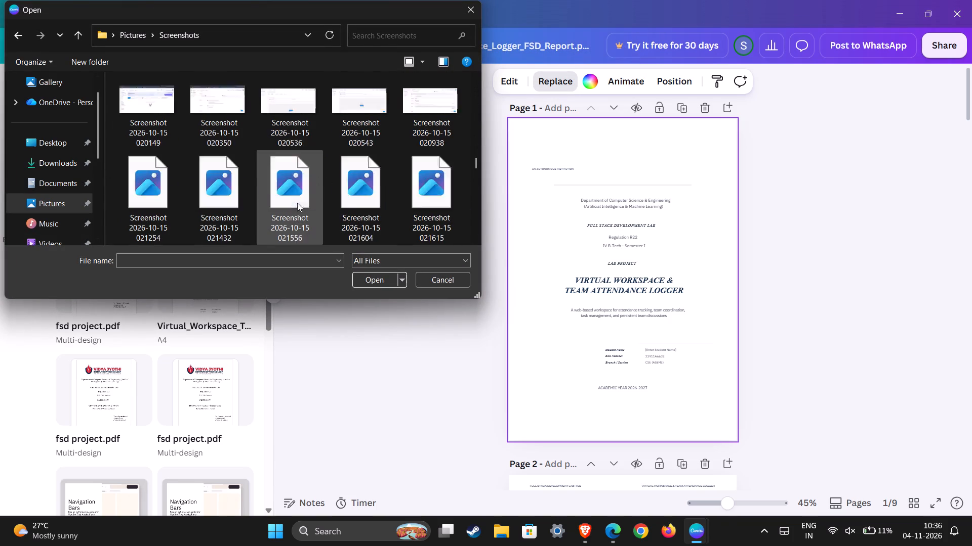
pyautogui.scroll(-20, 297, 203)
pyautogui.scroll(-17, 297, 203)
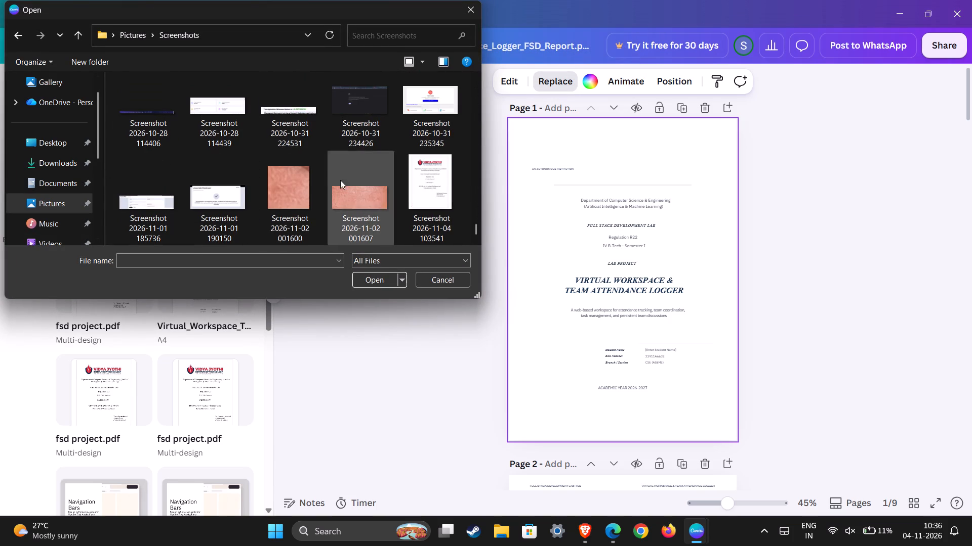
pyautogui.click(438, 181)
pyautogui.click(365, 284)
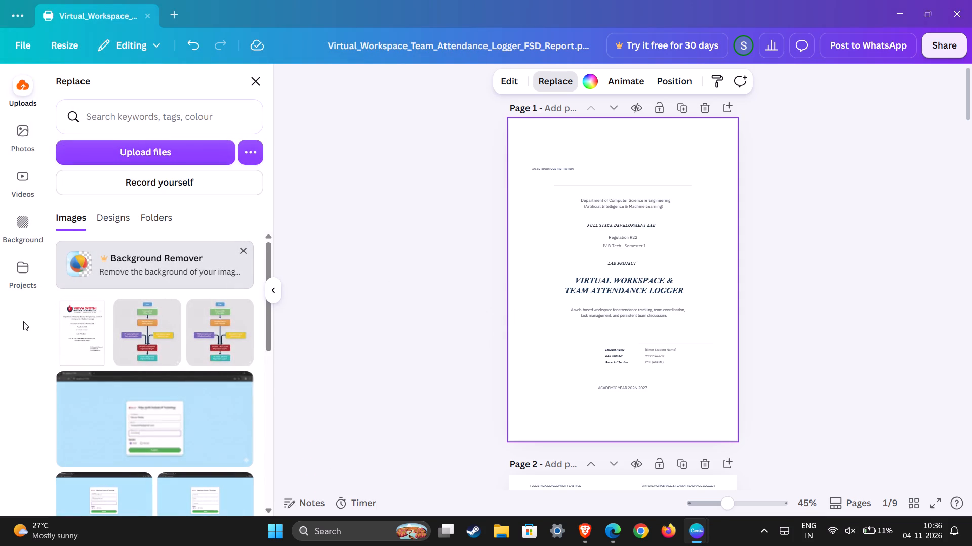
pyautogui.click(76, 327)
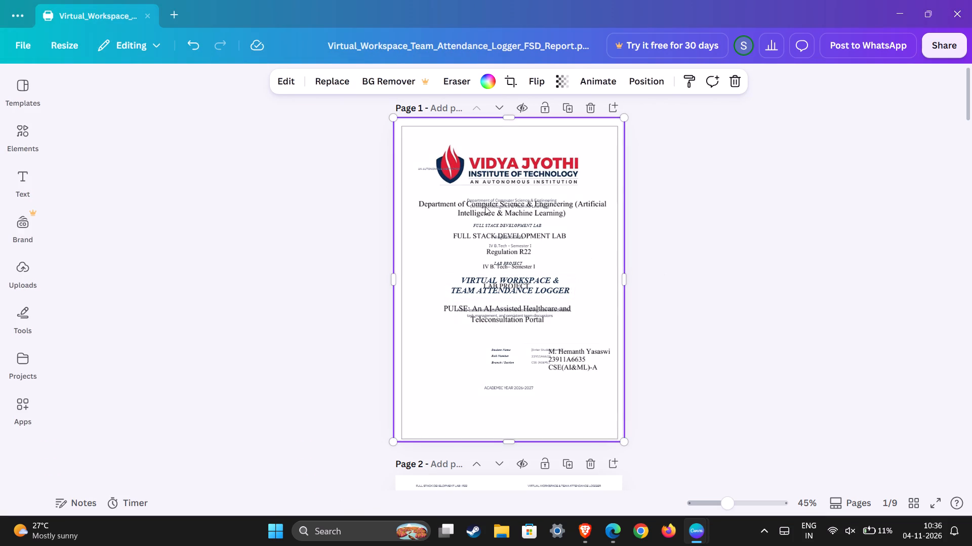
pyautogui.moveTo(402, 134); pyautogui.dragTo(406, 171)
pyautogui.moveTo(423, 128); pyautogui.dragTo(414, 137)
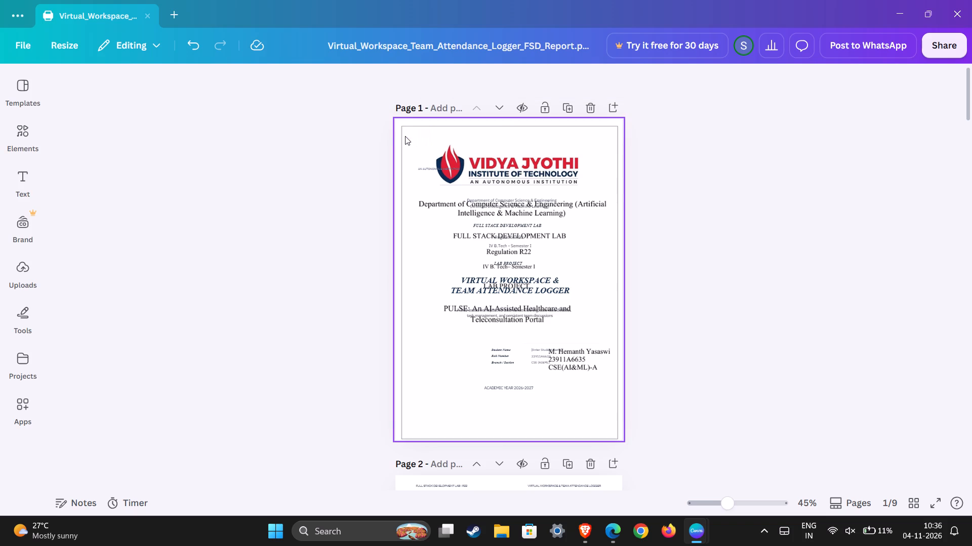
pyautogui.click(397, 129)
# Delete the original department, FULL STACK DEVELOPMENT LAB, regulation and semester, LAB PROJECT and VIRTUAL WORKSPACE & TEAM ATTENDANCE LOGGER texts from the cover page.
pyautogui.click(503, 209)
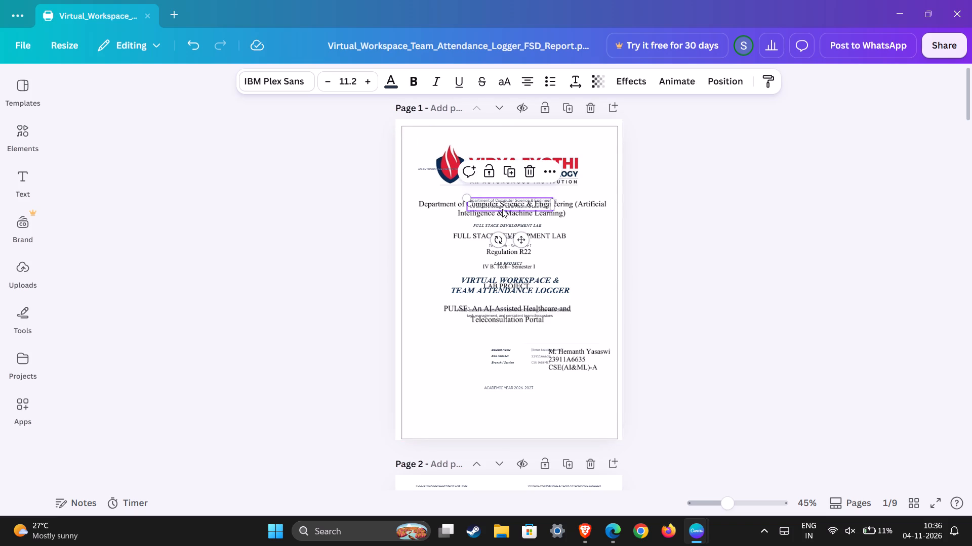
pyautogui.press('Delete')
pyautogui.click(521, 227)
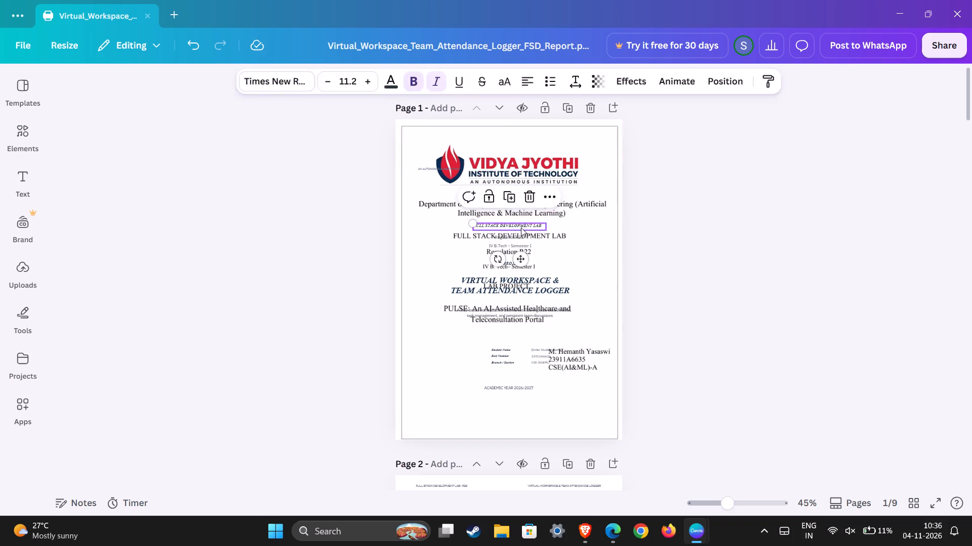
pyautogui.press('Delete')
pyautogui.click(523, 237)
pyautogui.press('Delete')
pyautogui.click(517, 258)
pyautogui.click(514, 267)
pyautogui.press('Delete')
pyautogui.click(520, 279)
pyautogui.press('Delete')
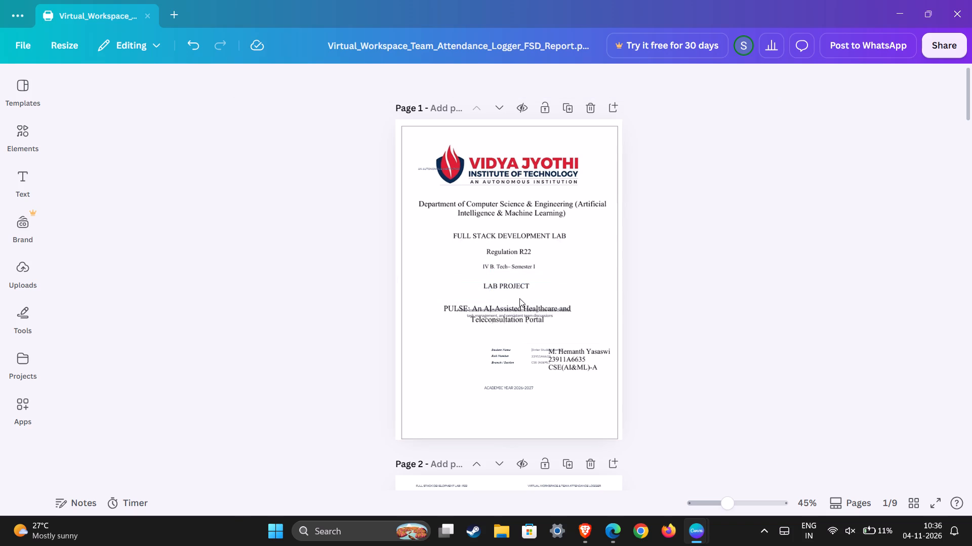
# Delete the original project description and the placeholder student detail values from the cover page.
pyautogui.click(519, 310)
pyautogui.press('Delete')
pyautogui.click(556, 353)
pyautogui.press('Delete')
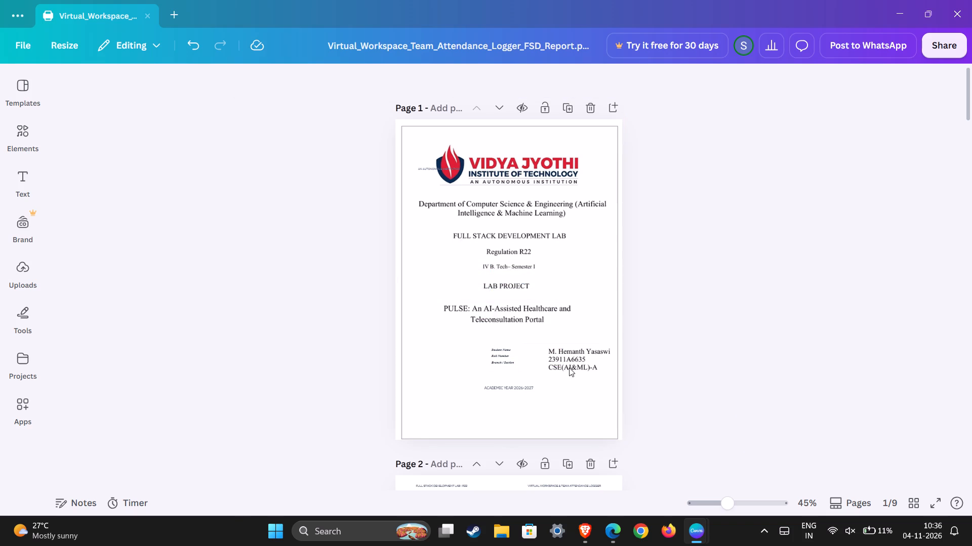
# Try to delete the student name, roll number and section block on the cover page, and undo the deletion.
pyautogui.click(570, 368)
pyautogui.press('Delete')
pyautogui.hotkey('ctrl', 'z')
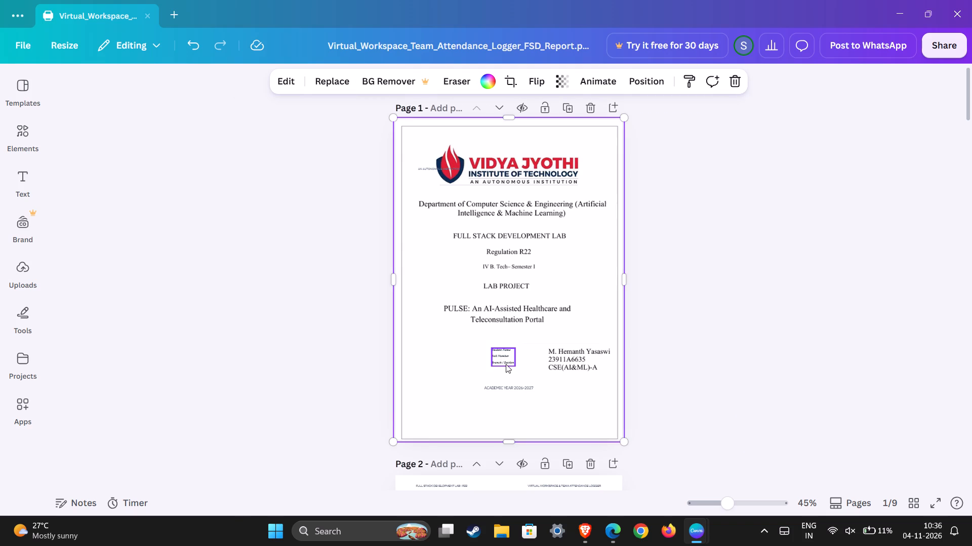
# Delete the ACADEMIC YEAR 2026-2027 text from the cover page.
pyautogui.click(520, 389)
pyautogui.press('Delete')
pyautogui.click(570, 362)
# Move the horizontal divider line down to between the institute logo and the department name.
pyautogui.moveTo(519, 185); pyautogui.dragTo(522, 196)
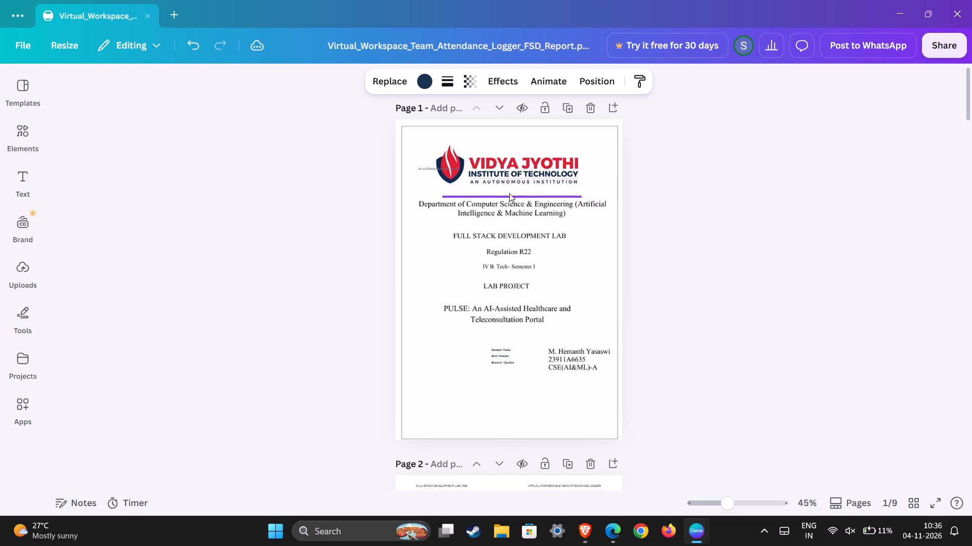
# Delete the small original AN AUTONOMOUS INSTITUTION text overlapping the logo on the cover page.
pyautogui.click(428, 168)
pyautogui.press('Delete')
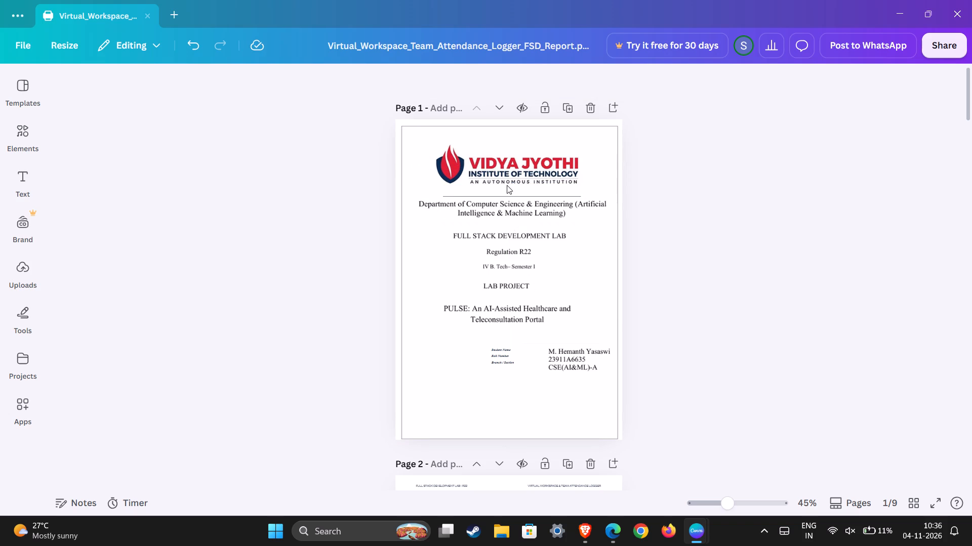
# Clear the report's first page by deleting the full-page cover image, the horizontal divider line and the small student label text.
pyautogui.moveTo(507, 185); pyautogui.dragTo(507, 192)
pyautogui.click(780, 370)
pyautogui.click(520, 233)
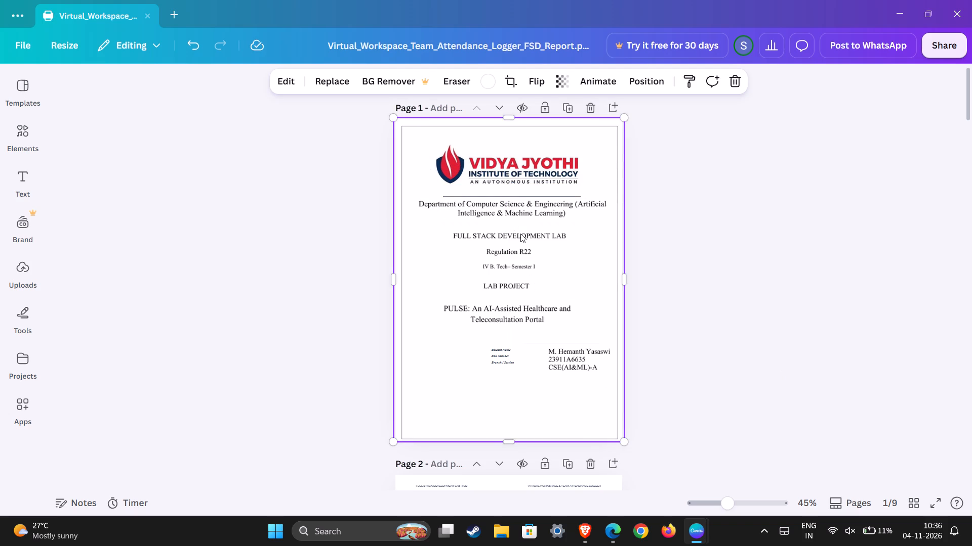
pyautogui.moveTo(498, 199); pyautogui.dragTo(498, 193)
pyautogui.click(501, 195)
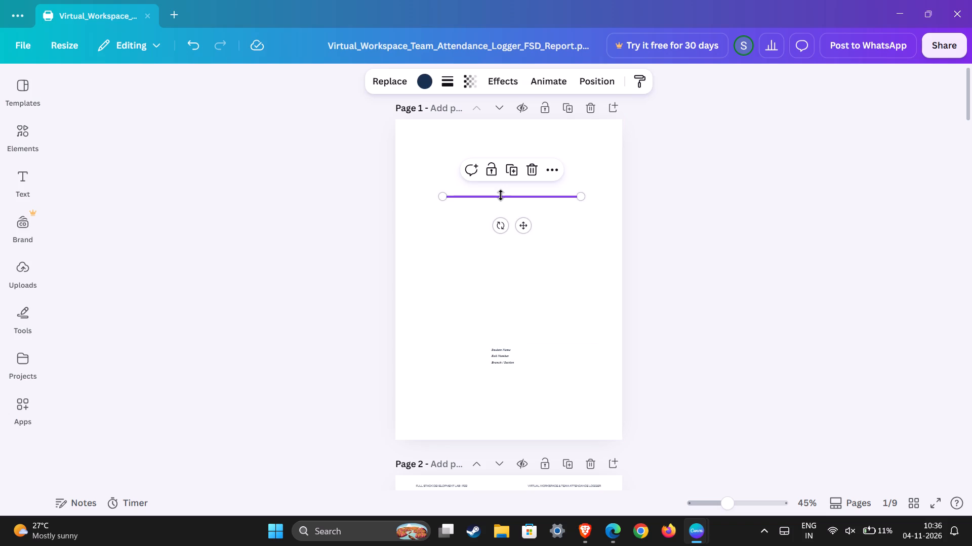
pyautogui.press('Delete')
pyautogui.click(501, 352)
pyautogui.press('Delete')
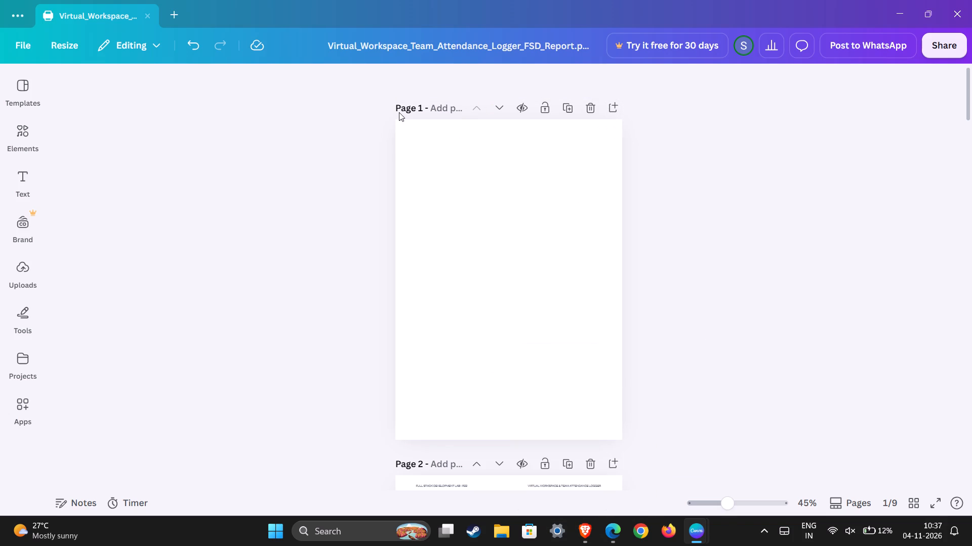
# Switch to the fsd project.pdf design and align its lower cover image piece with the edges of the upper logo piece.
pyautogui.click(577, 537)
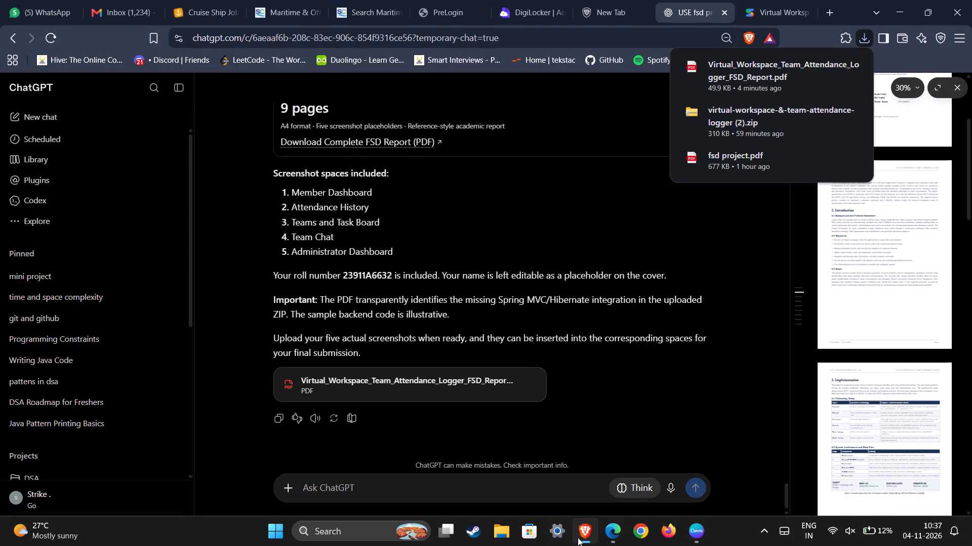
pyautogui.click(697, 529)
pyautogui.click(614, 479)
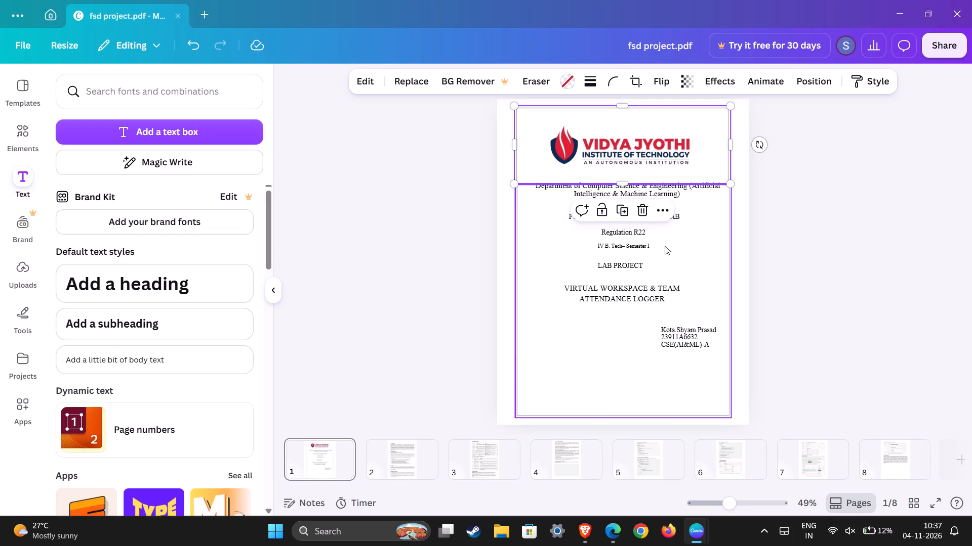
pyautogui.click(624, 357)
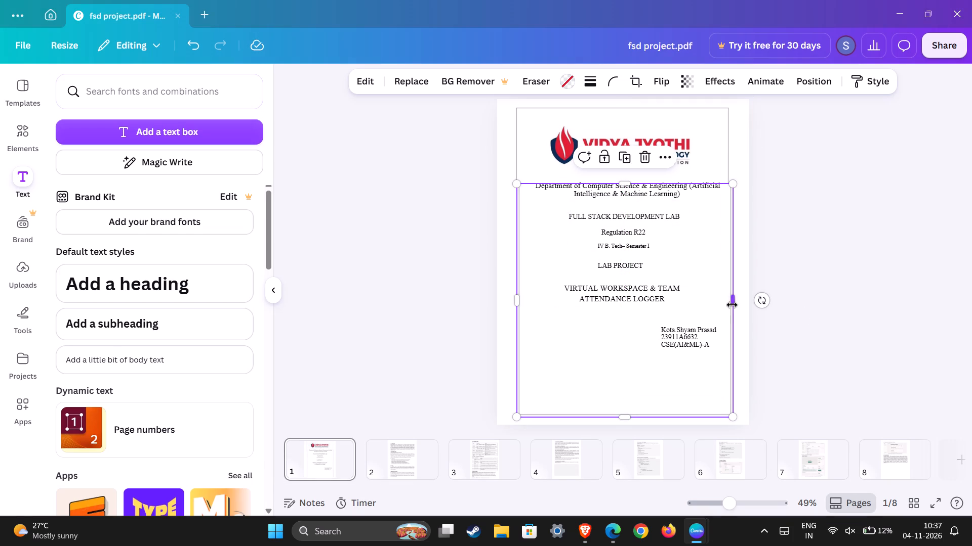
pyautogui.click(628, 353)
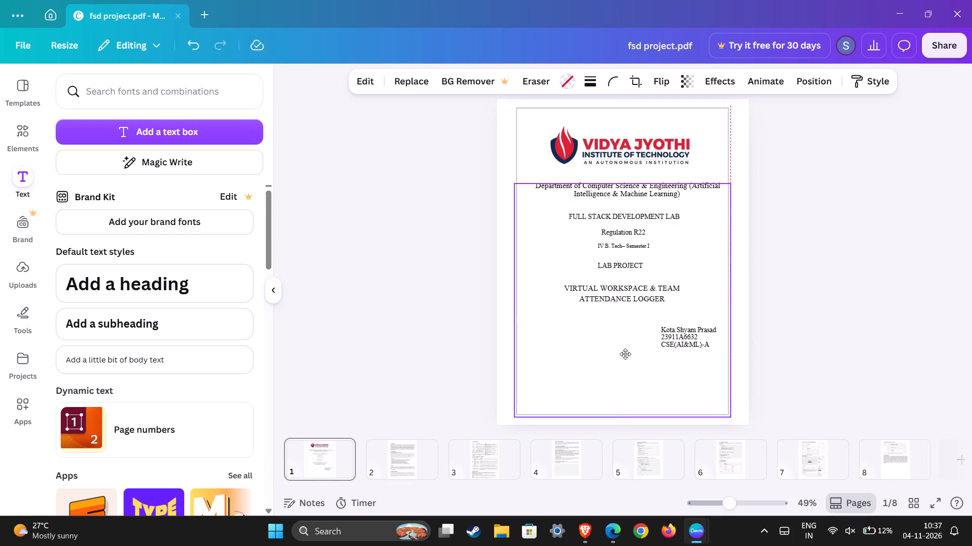
pyautogui.click(919, 311)
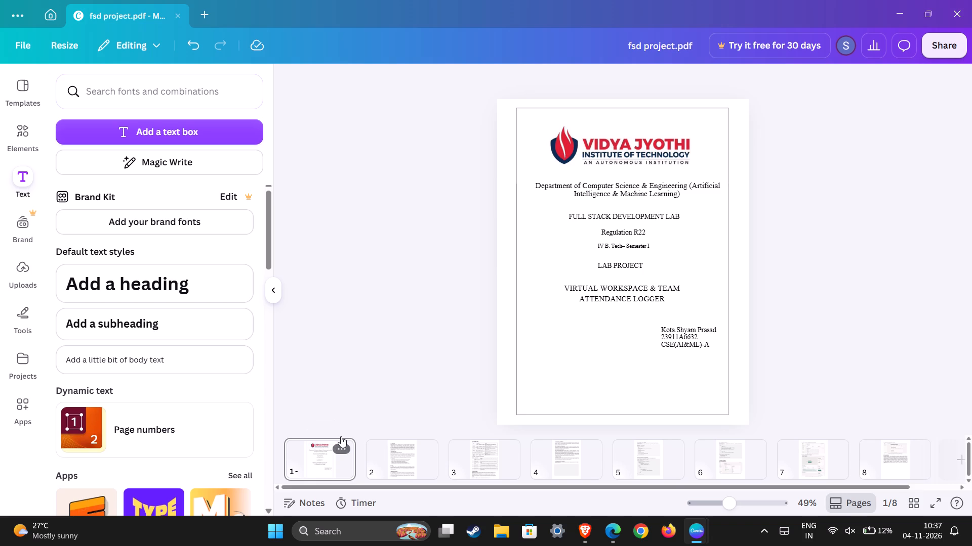
# Switch back to the Virtual_Workspace_Team_Attendance_Logger_FSD_Report design at its first page.
pyautogui.click(585, 531)
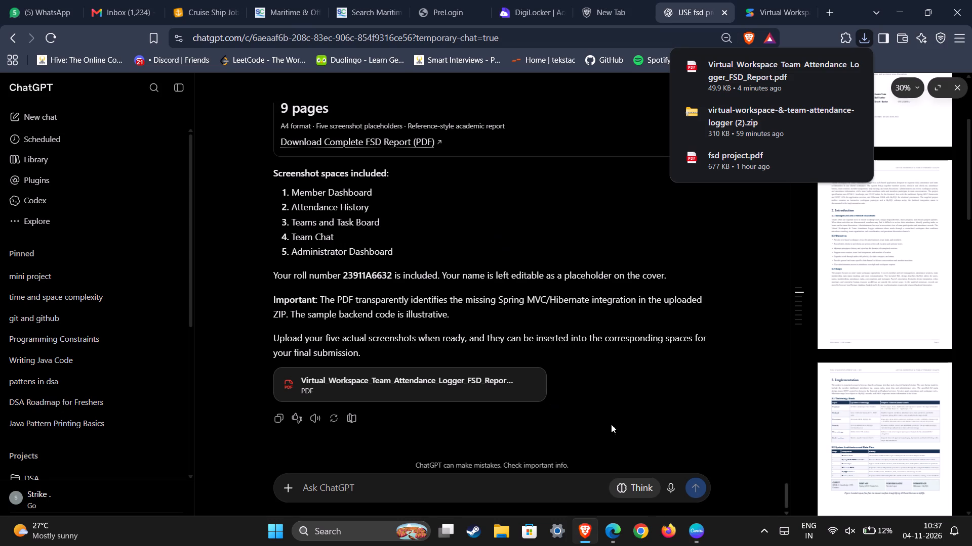
pyautogui.click(696, 533)
pyautogui.click(726, 470)
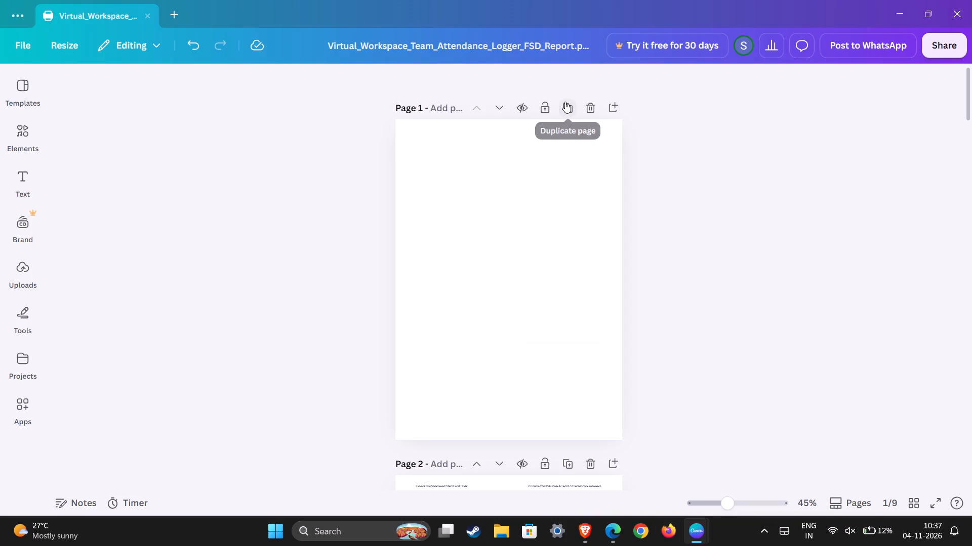
pyautogui.click(589, 536)
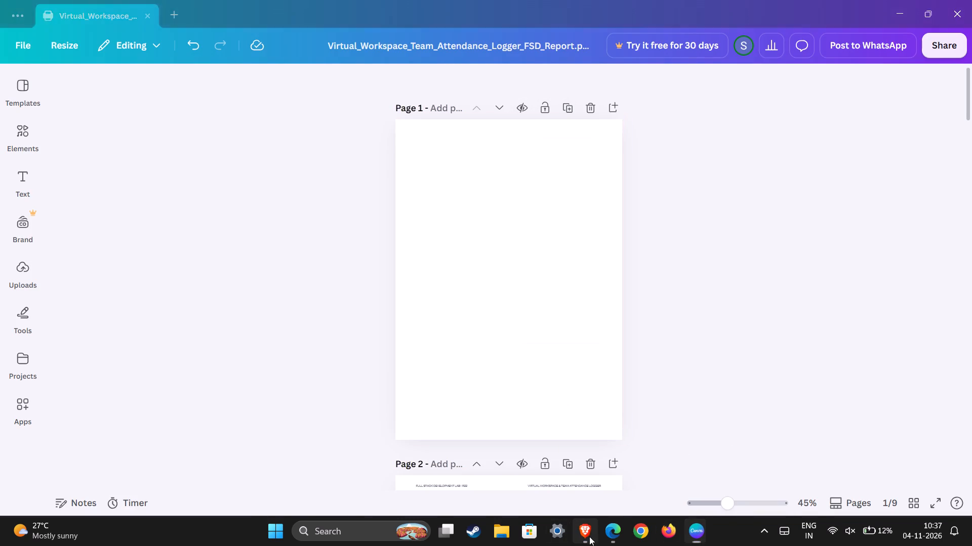
pyautogui.click(691, 536)
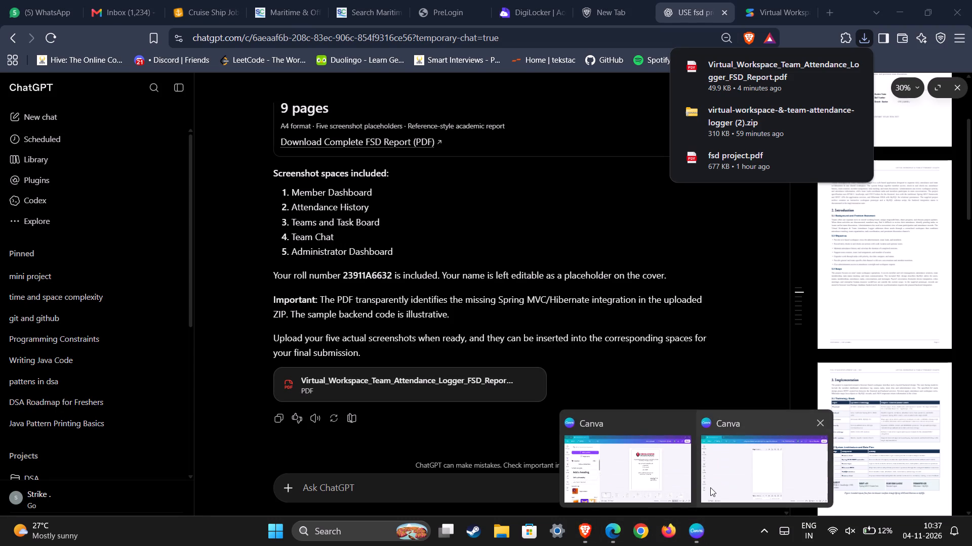
pyautogui.click(712, 487)
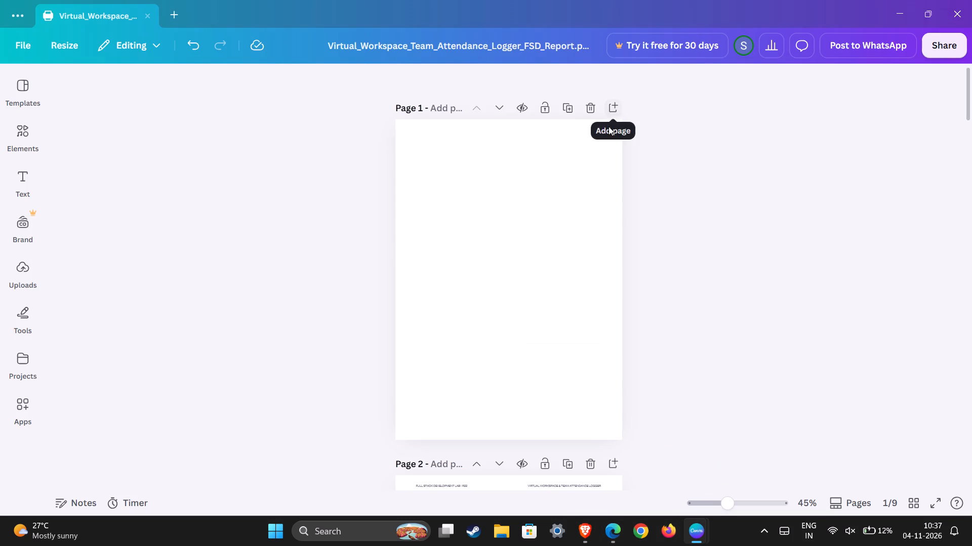
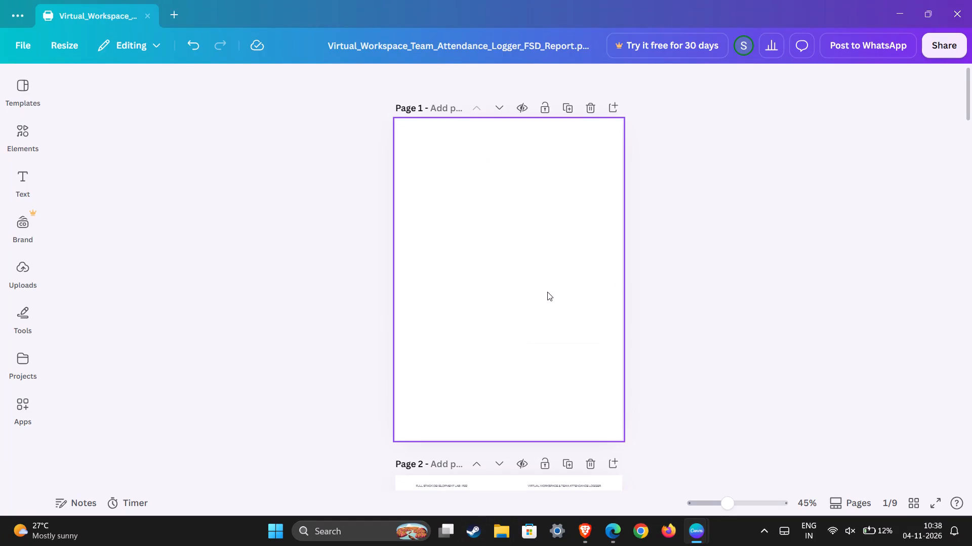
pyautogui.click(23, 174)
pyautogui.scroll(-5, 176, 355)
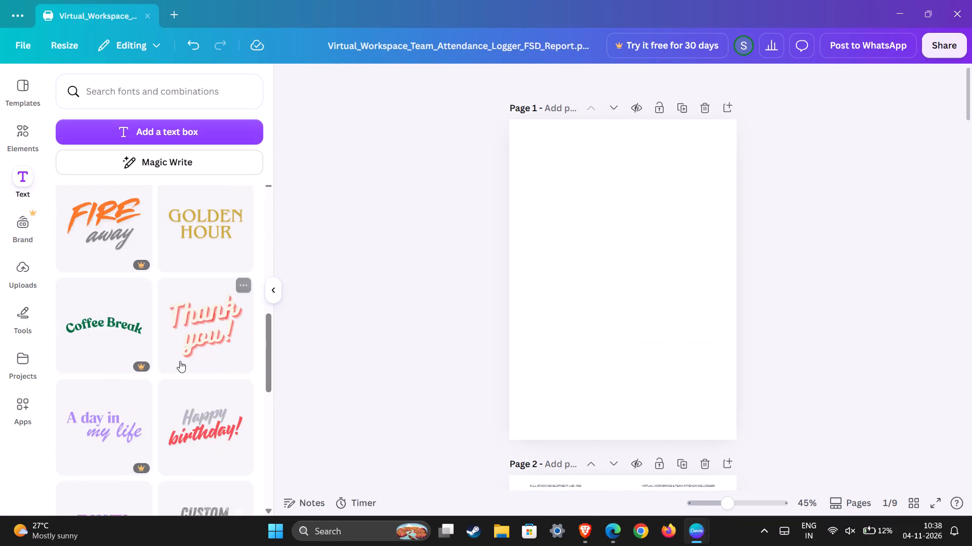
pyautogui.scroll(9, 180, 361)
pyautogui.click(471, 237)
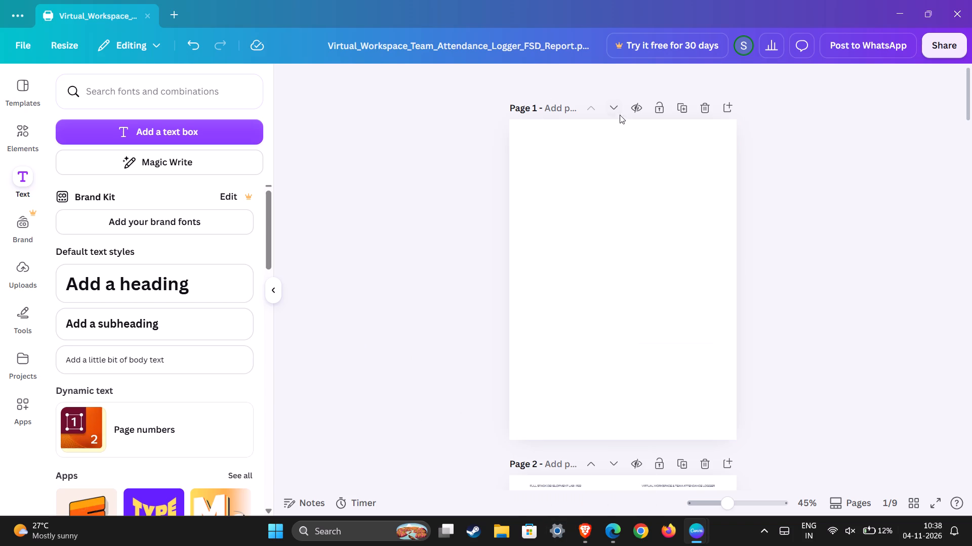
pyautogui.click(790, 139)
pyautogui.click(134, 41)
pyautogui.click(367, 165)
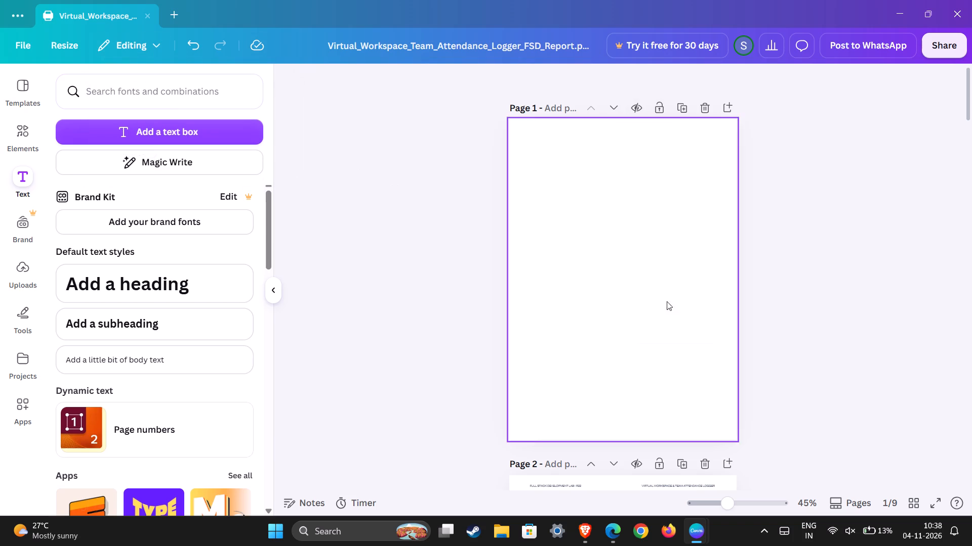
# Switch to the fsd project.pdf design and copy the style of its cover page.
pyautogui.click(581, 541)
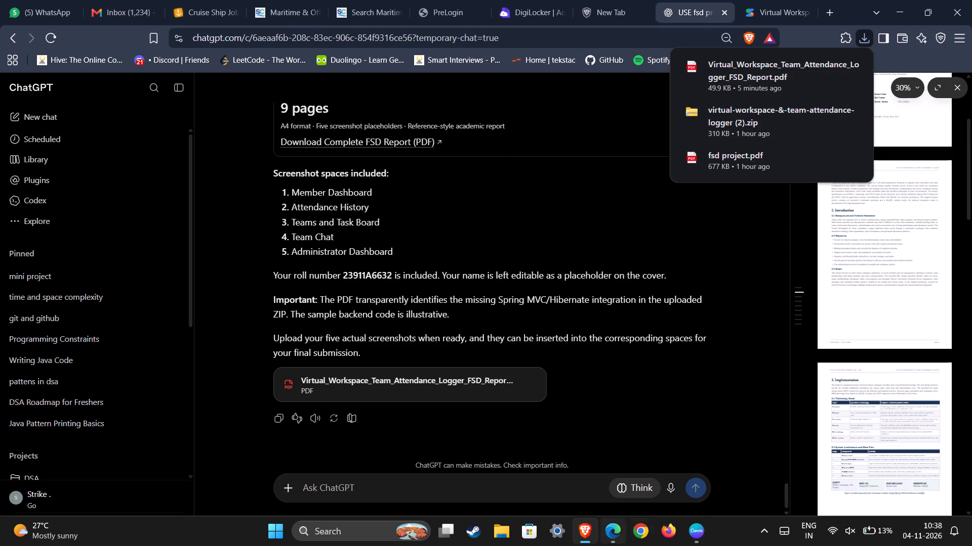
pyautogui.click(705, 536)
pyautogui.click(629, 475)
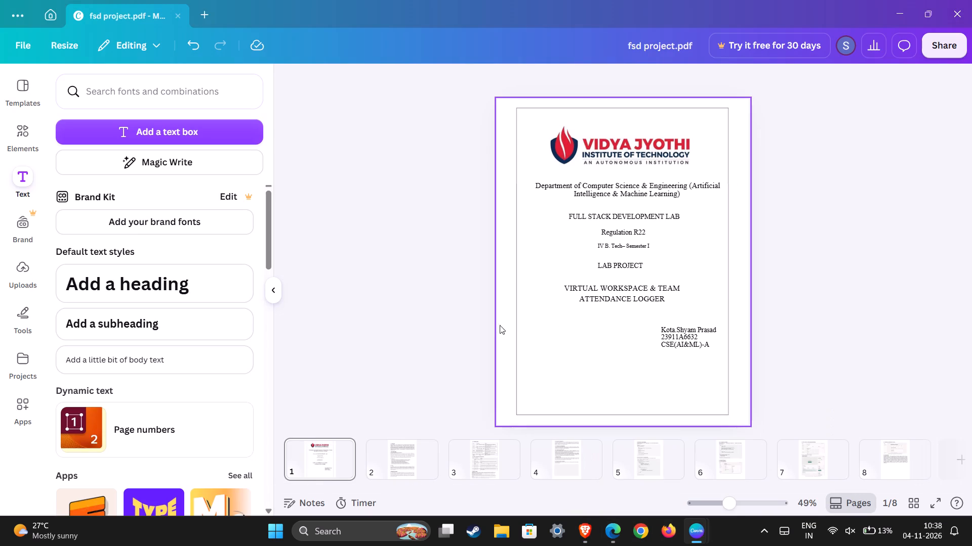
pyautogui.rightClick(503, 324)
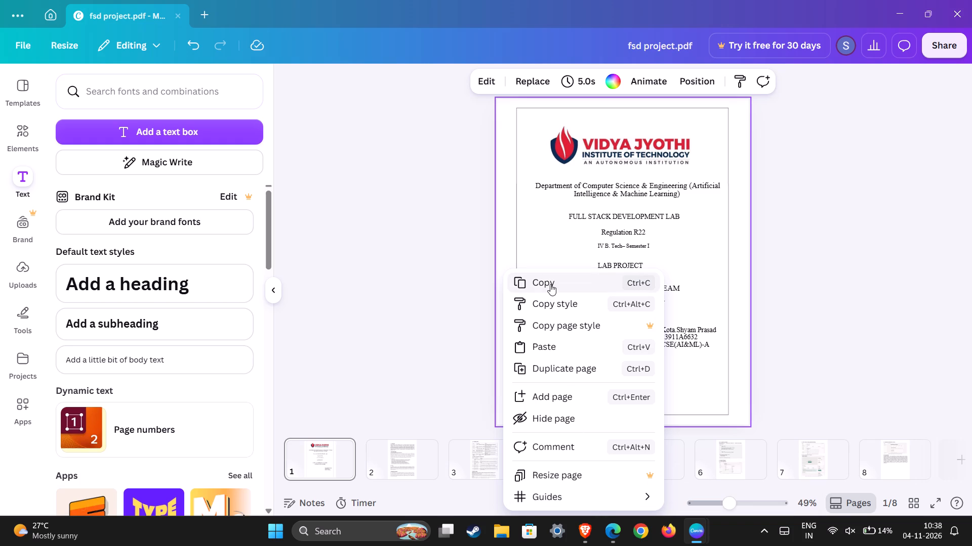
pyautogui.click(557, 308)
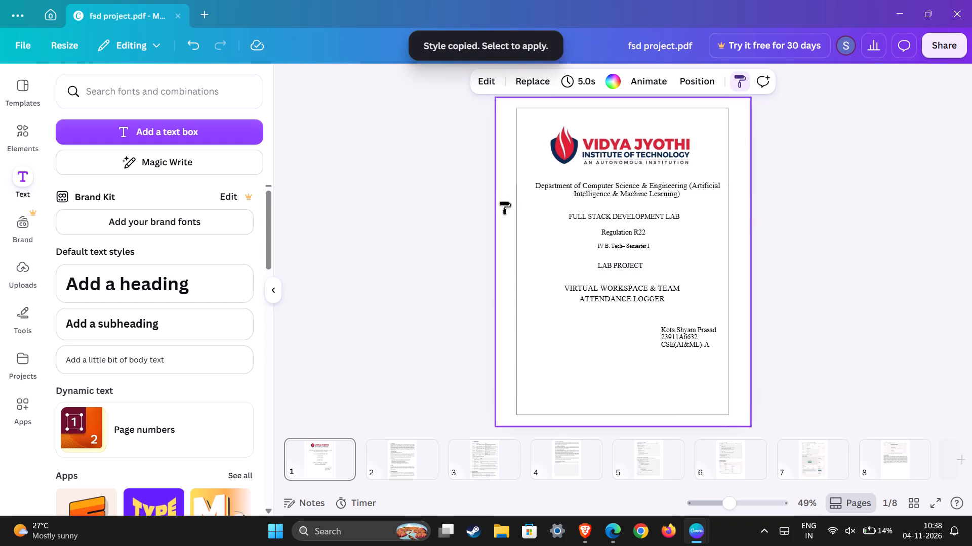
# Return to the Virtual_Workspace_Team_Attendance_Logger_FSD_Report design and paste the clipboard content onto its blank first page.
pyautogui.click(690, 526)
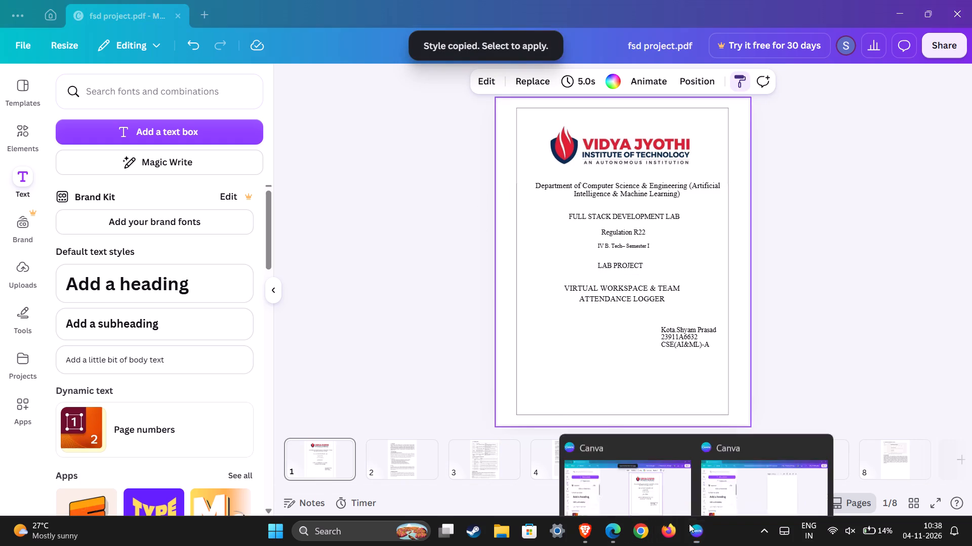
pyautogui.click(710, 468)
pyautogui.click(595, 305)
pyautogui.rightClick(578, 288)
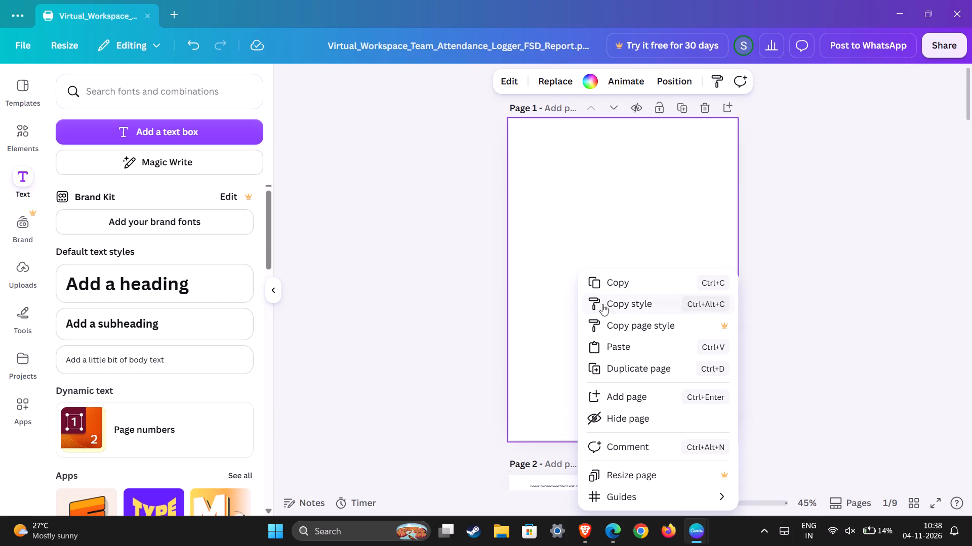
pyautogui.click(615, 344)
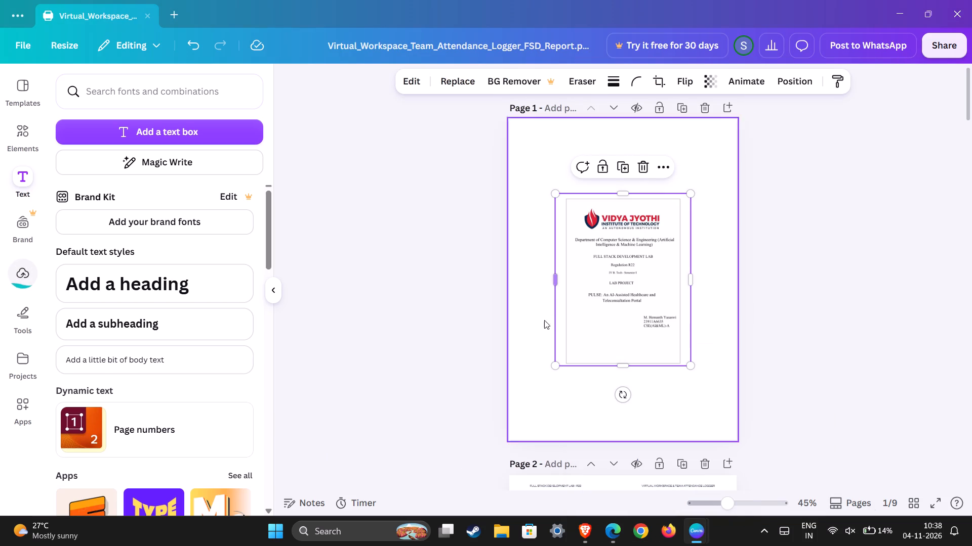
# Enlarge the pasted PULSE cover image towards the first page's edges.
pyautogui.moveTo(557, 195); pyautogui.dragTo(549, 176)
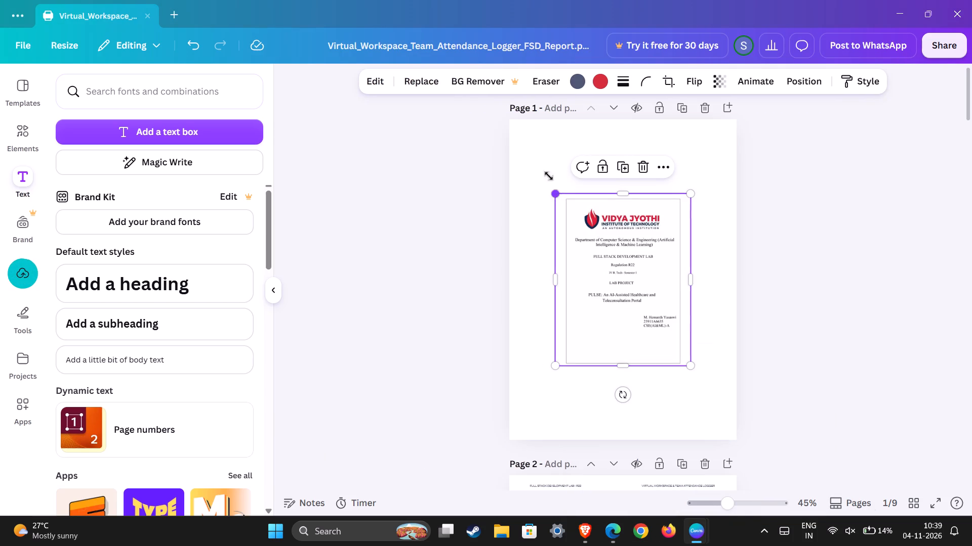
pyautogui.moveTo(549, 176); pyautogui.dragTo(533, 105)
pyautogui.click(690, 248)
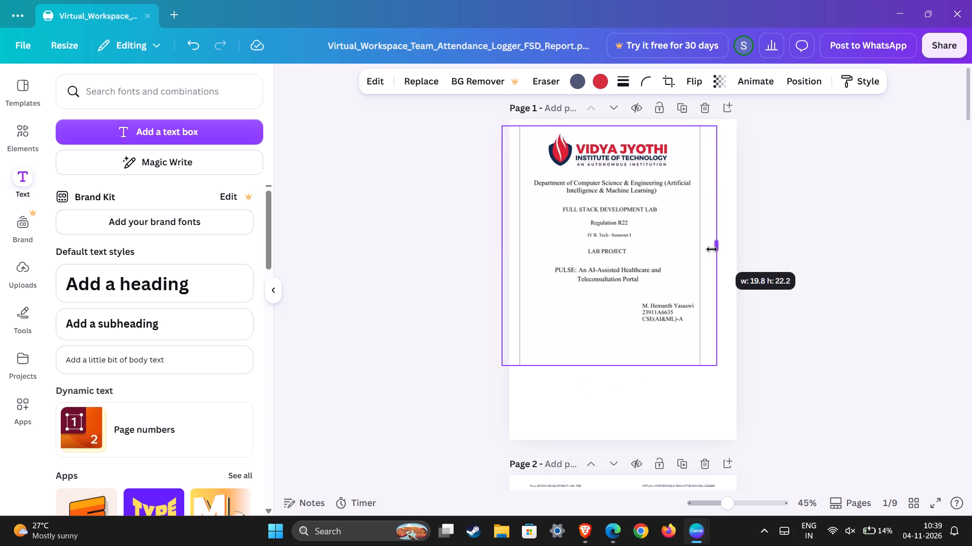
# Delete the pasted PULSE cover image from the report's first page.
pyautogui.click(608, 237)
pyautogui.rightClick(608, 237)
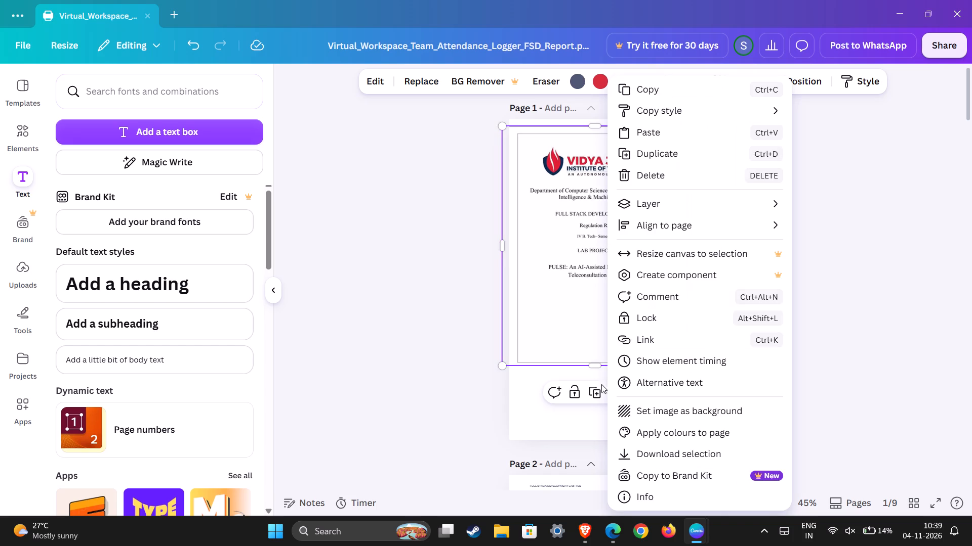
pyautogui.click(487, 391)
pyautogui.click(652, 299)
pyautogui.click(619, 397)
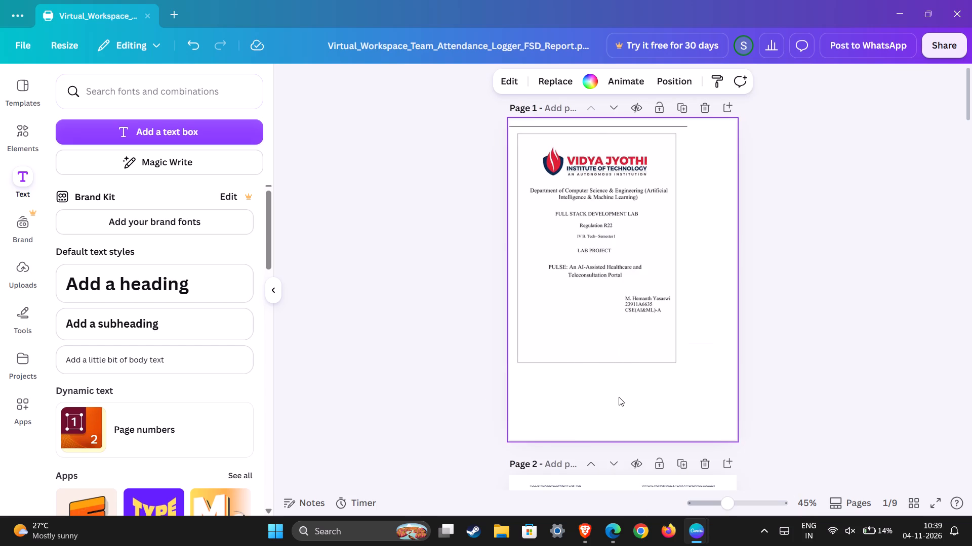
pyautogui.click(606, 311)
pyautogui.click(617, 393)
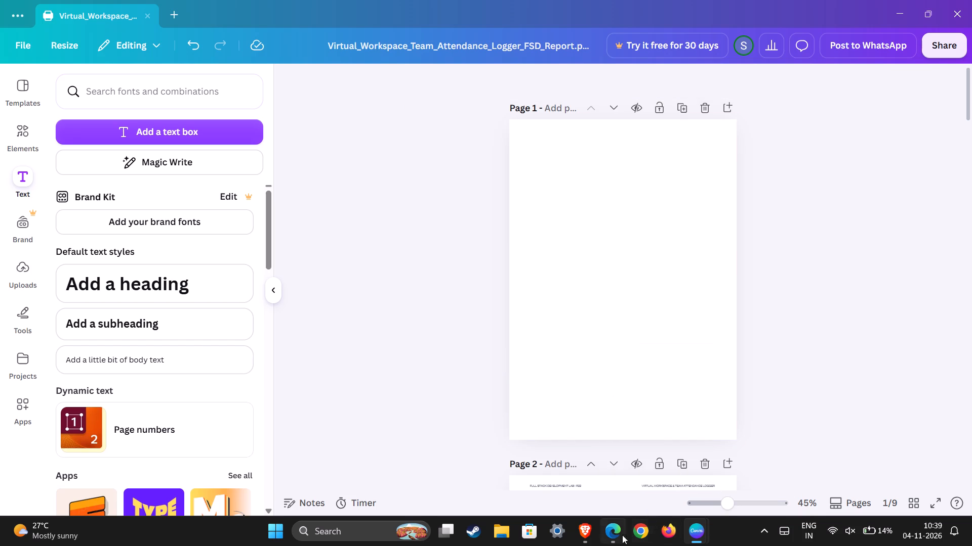
# Switch to the fsd project.pdf design, drop the copied style and take a screenshot of the whole corrected cover page.
pyautogui.click(574, 532)
pyautogui.click(690, 538)
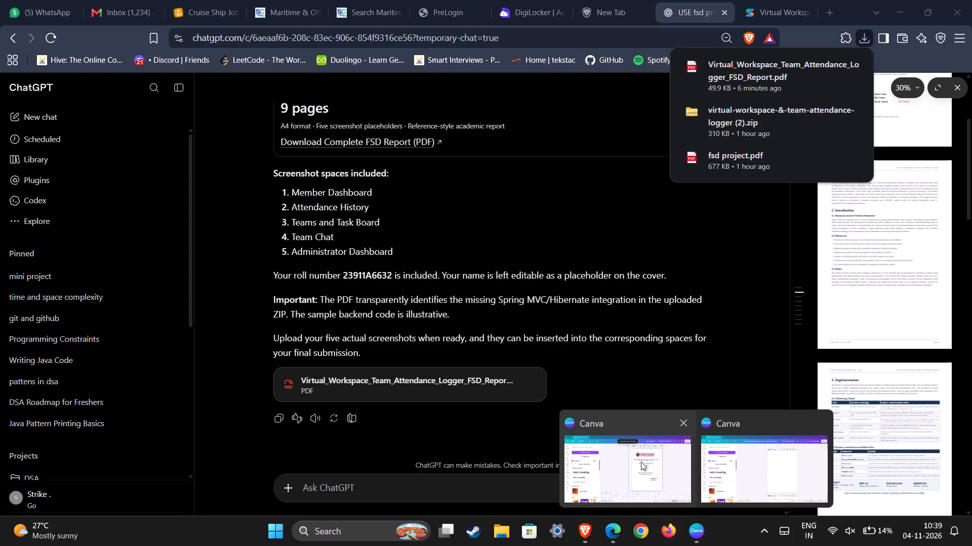
pyautogui.click(640, 462)
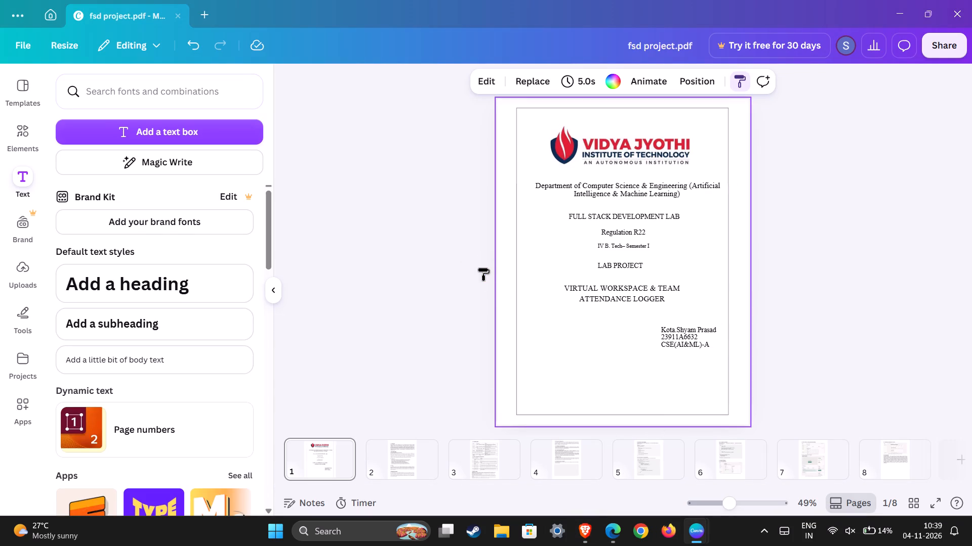
pyautogui.click(447, 263)
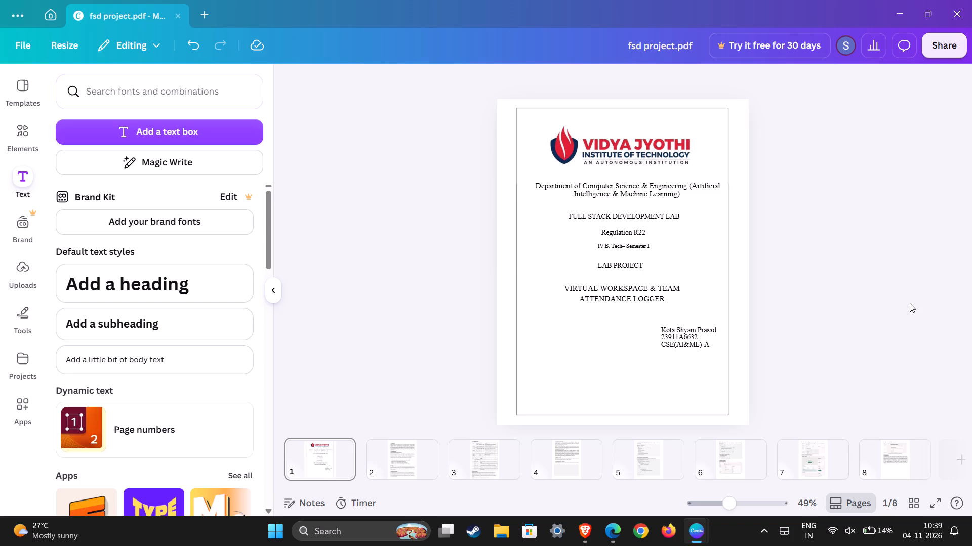
pyautogui.press('shift+super+s')
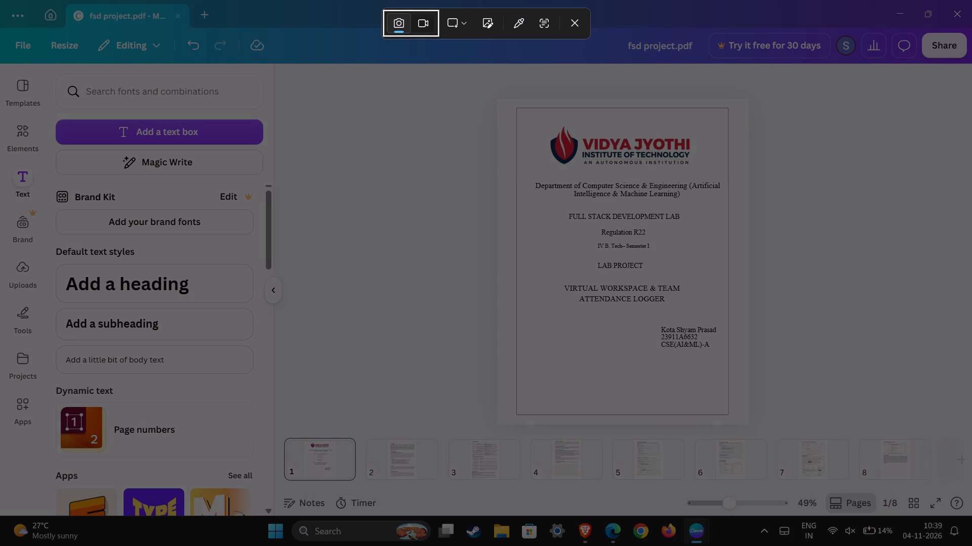
pyautogui.moveTo(497, 98); pyautogui.dragTo(749, 426)
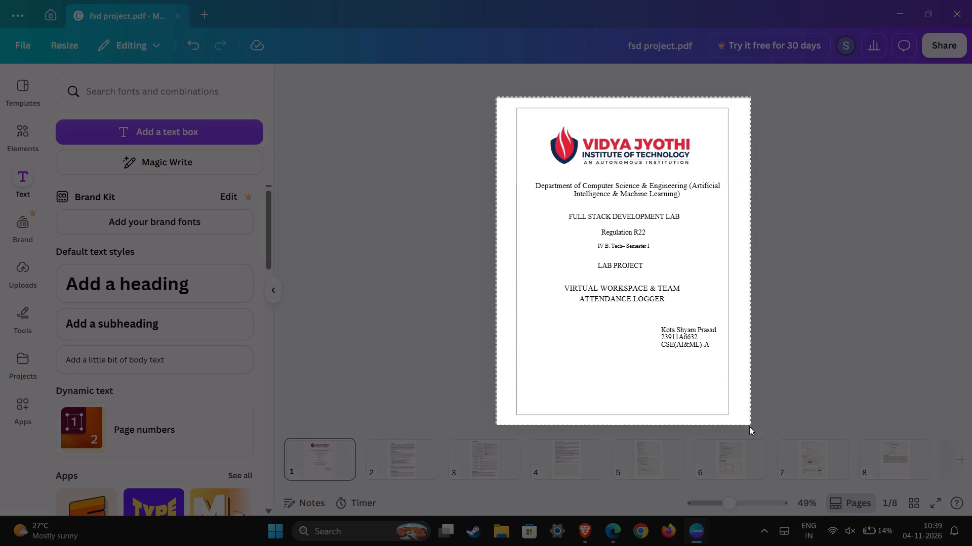
pyautogui.moveTo(749, 426); pyautogui.dragTo(748, 425)
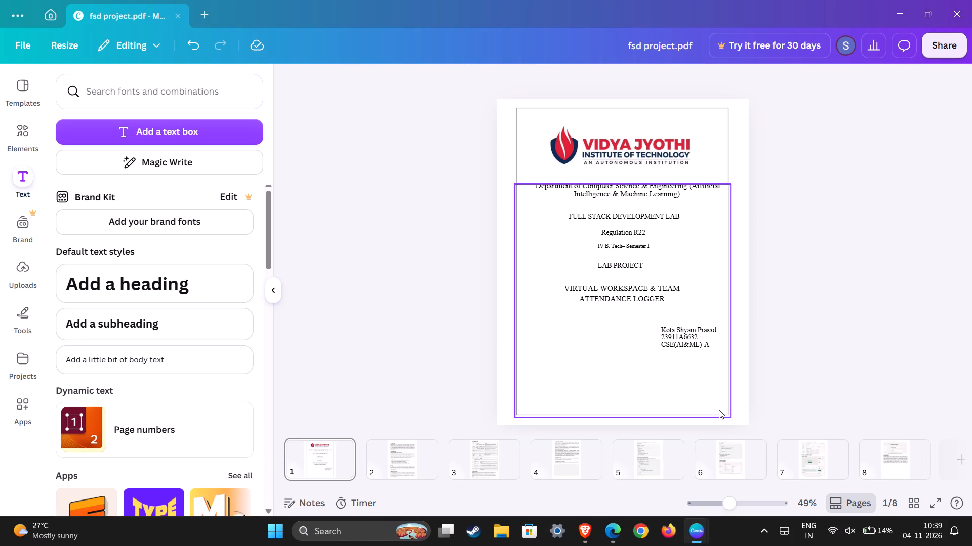
pyautogui.click(693, 534)
pyautogui.click(724, 471)
pyautogui.rightClick(597, 269)
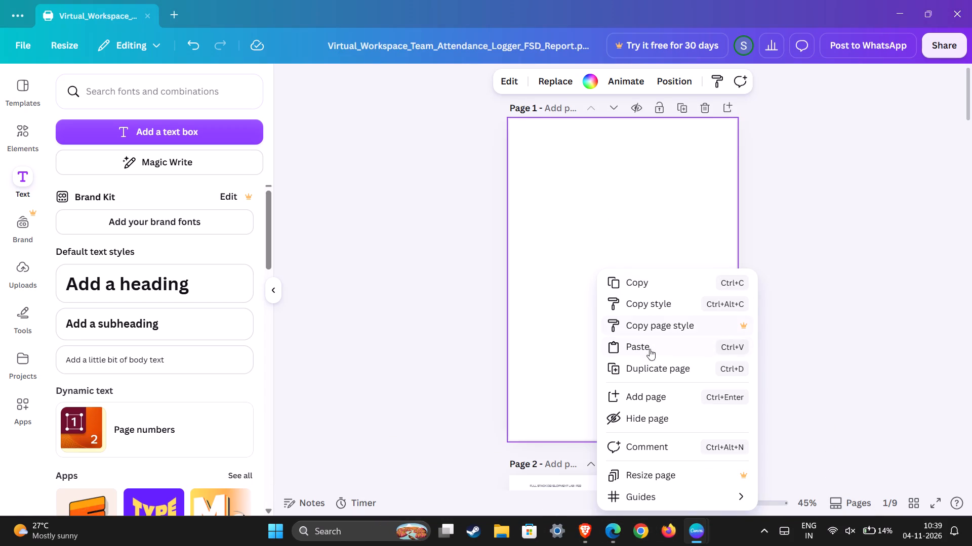
pyautogui.click(547, 86)
pyautogui.click(550, 82)
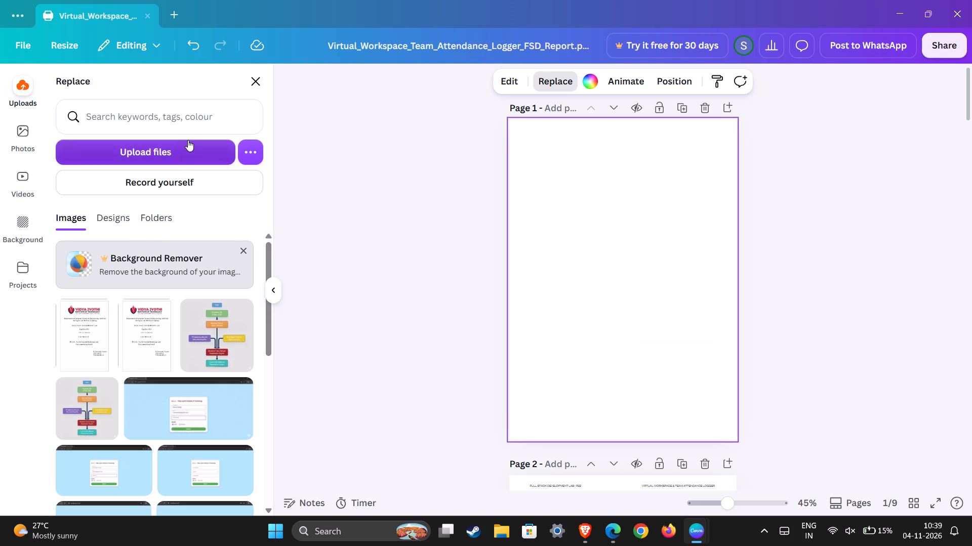
pyautogui.click(179, 153)
pyautogui.click(65, 226)
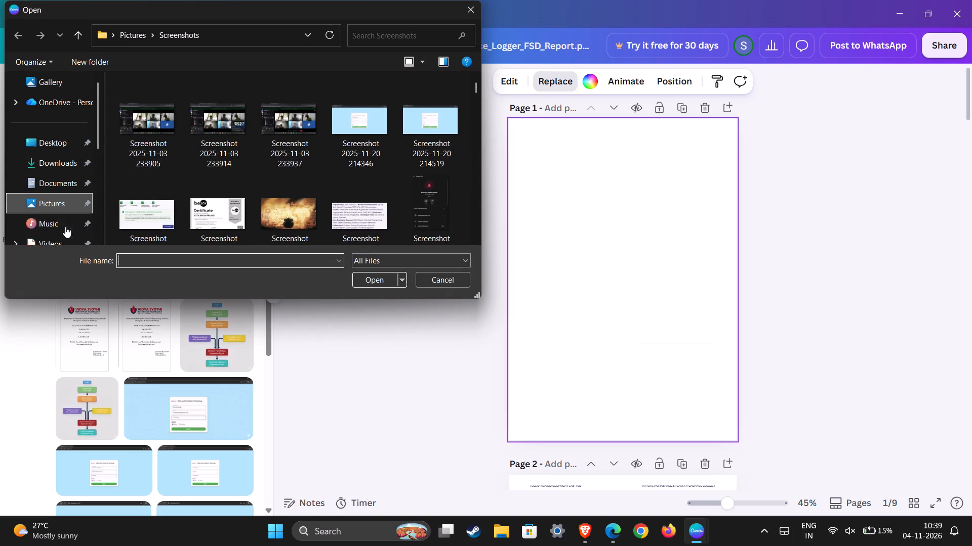
pyautogui.doubleClick(302, 97)
pyautogui.moveTo(476, 89); pyautogui.dragTo(476, 120)
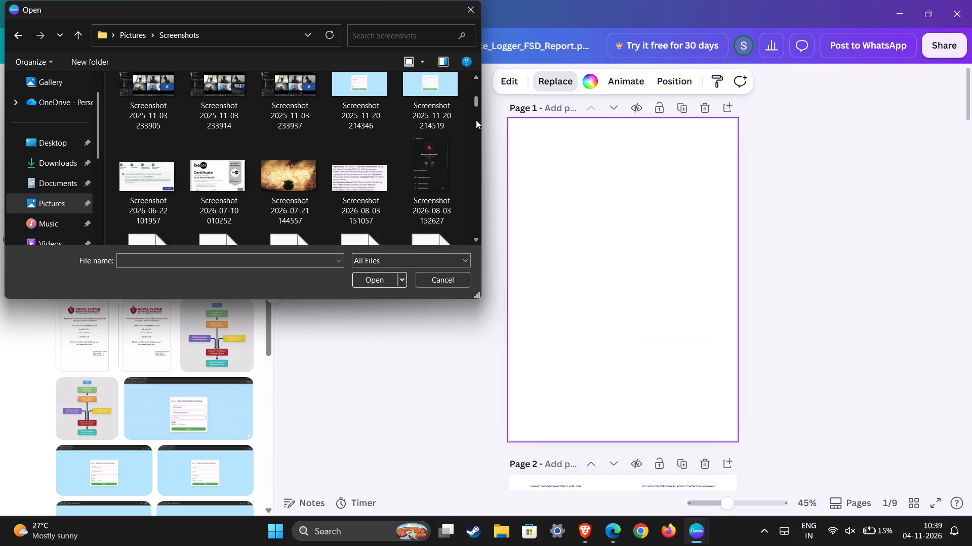
pyautogui.moveTo(476, 120); pyautogui.dragTo(482, 270)
pyautogui.scroll(-7, 431, 206)
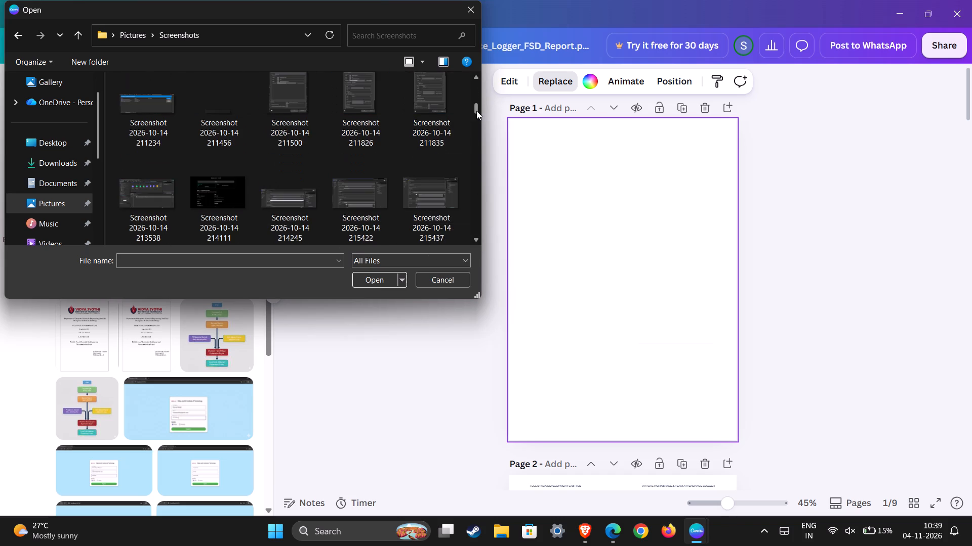
pyautogui.moveTo(476, 111); pyautogui.dragTo(479, 237)
pyautogui.click(157, 174)
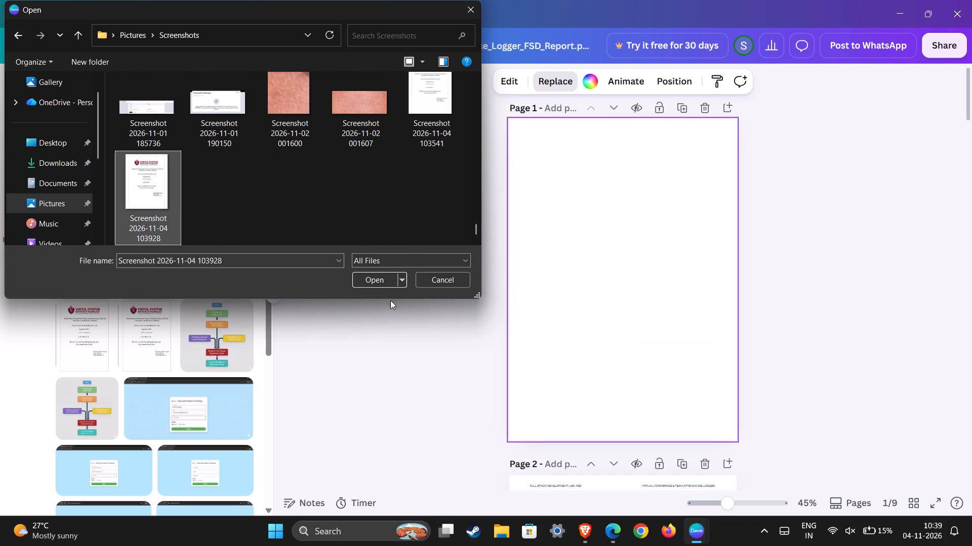
pyautogui.click(377, 279)
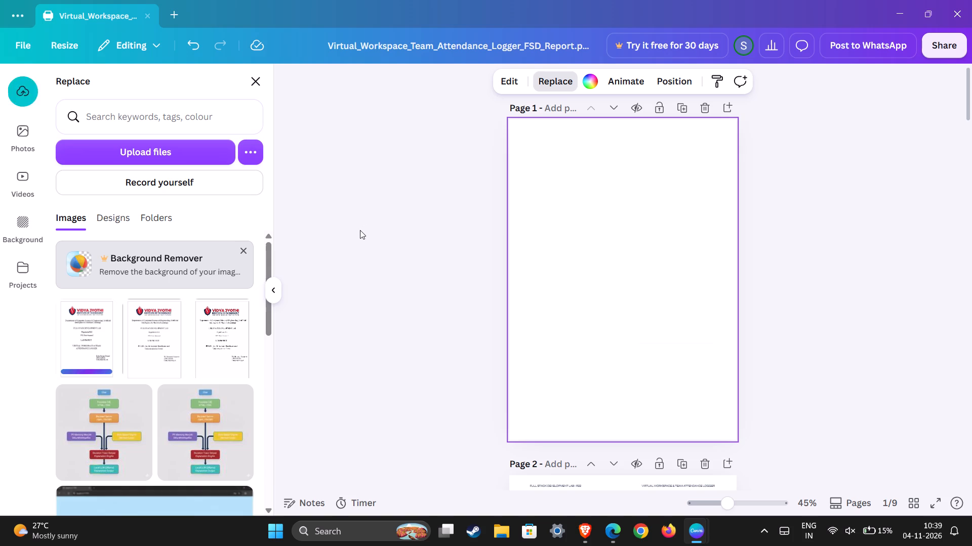
# Fill the report's first page with the newly uploaded cover screenshot.
pyautogui.click(88, 346)
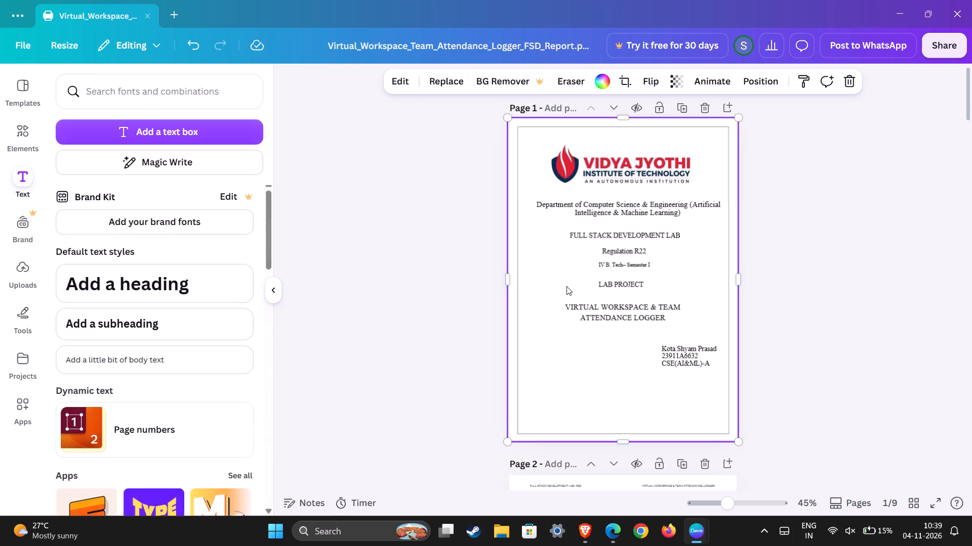
pyautogui.click(849, 277)
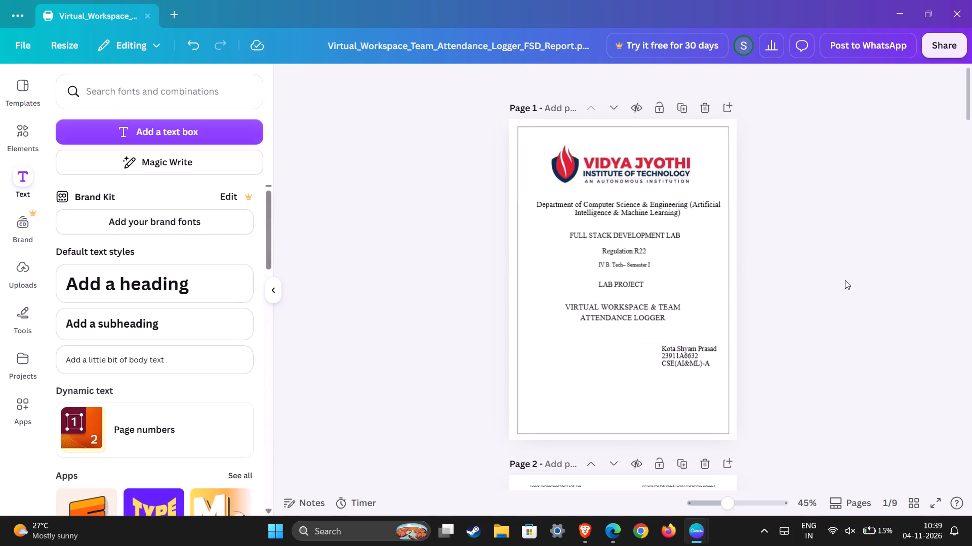
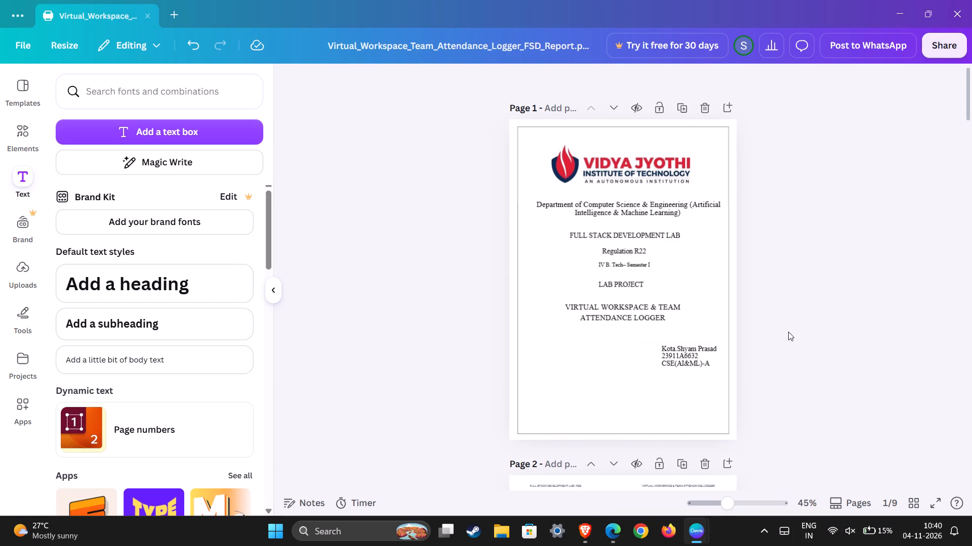
# Examine the report's second page, checking the Abstract text block beneath the page header.
pyautogui.scroll(-1, 788, 332)
pyautogui.scroll(-2, 686, 333)
pyautogui.click(360, 255)
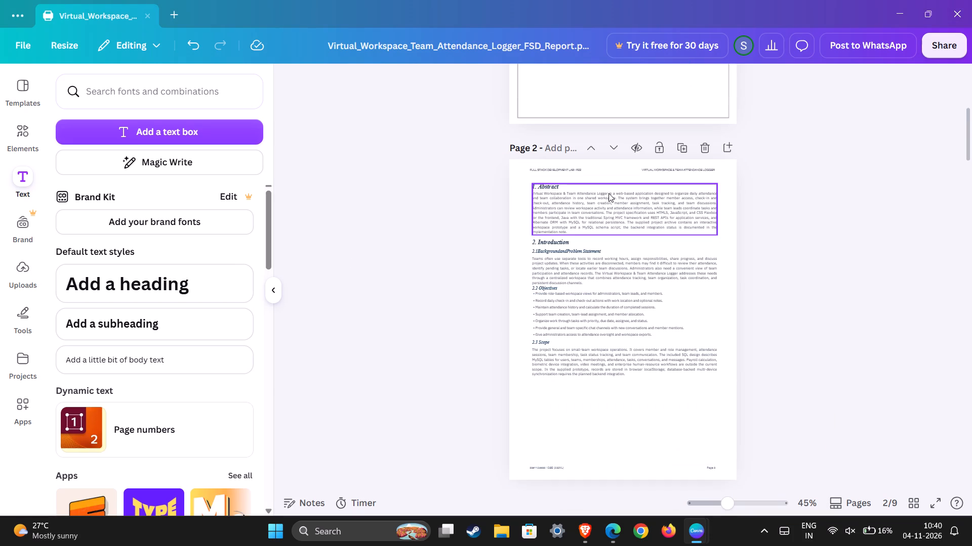
pyautogui.click(571, 198)
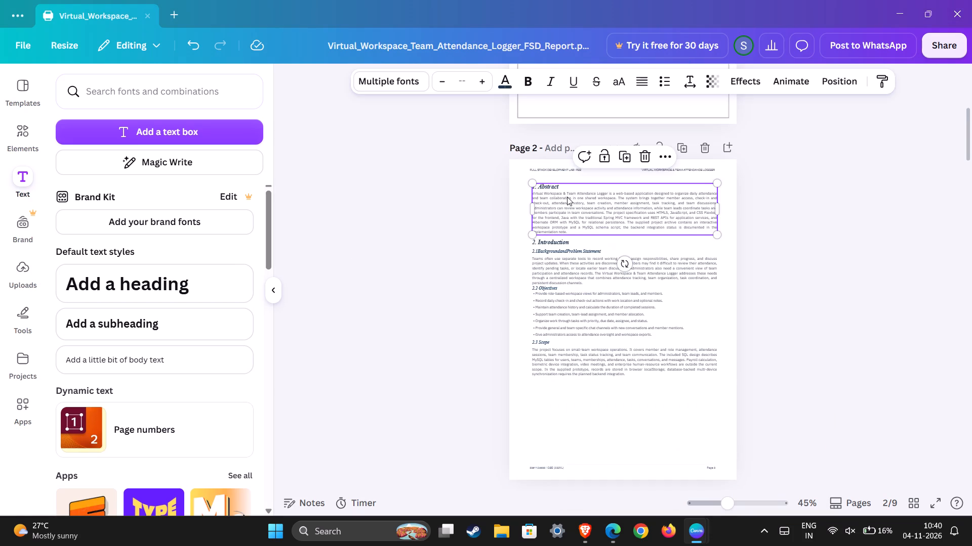
pyautogui.click(552, 187)
pyautogui.click(553, 191)
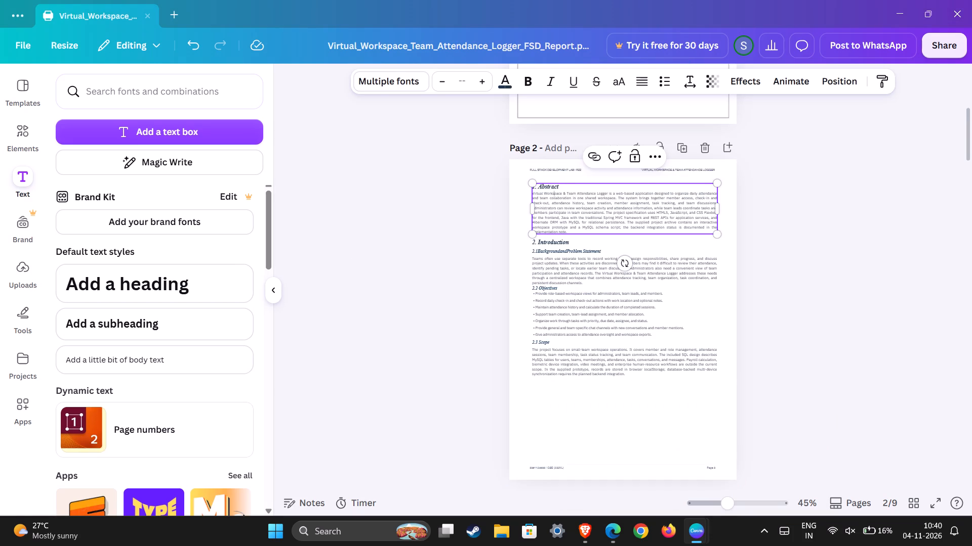
pyautogui.click(413, 250)
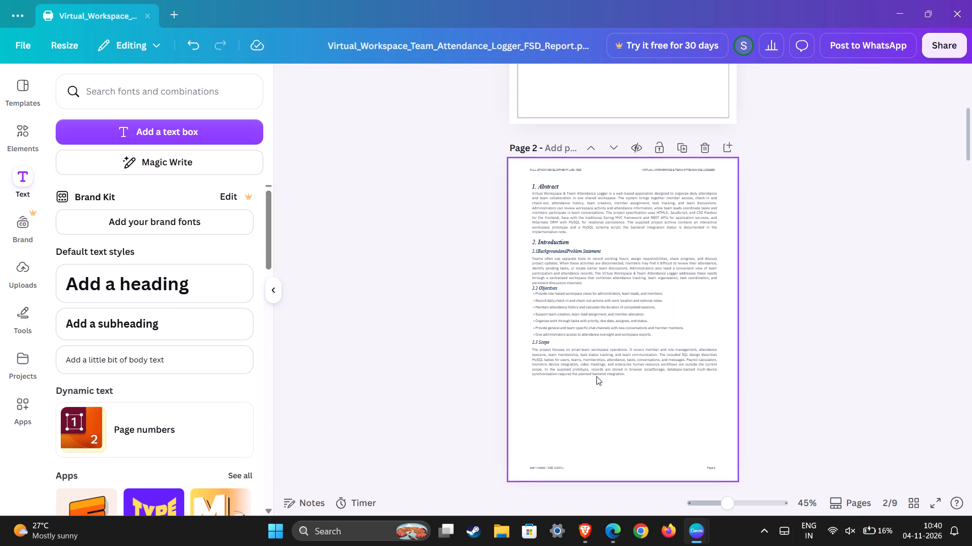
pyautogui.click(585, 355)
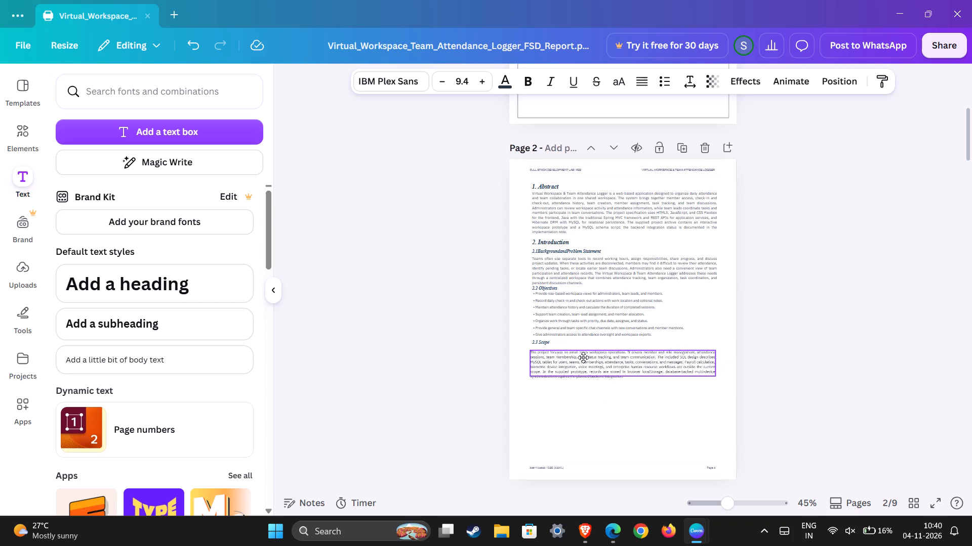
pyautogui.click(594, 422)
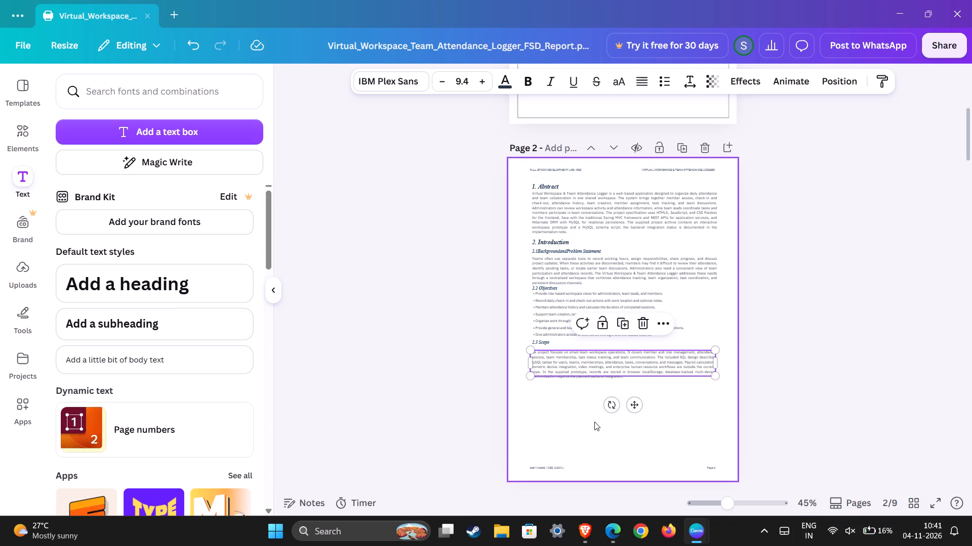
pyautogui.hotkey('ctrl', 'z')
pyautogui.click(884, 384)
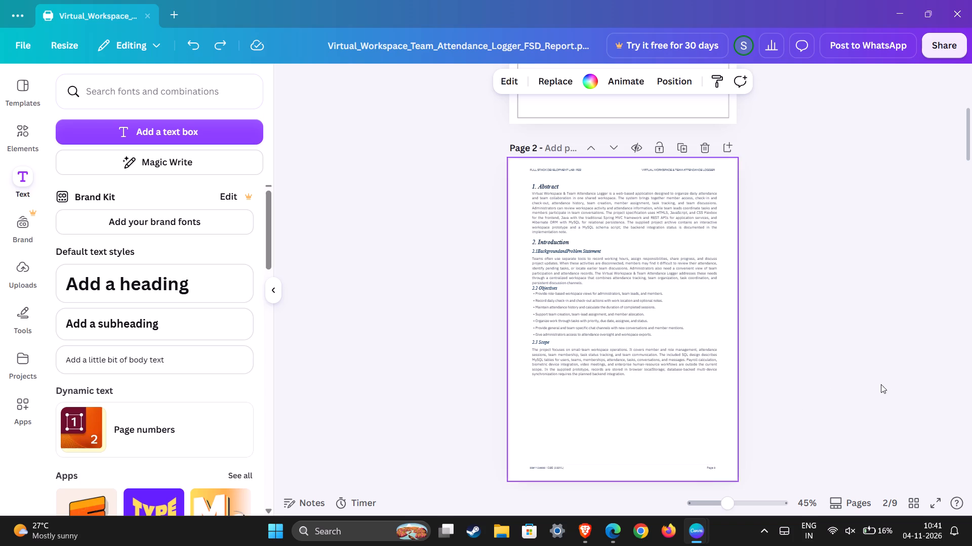
# Delete both running header texts and the footer text opposite the page number on page 2 of the report.
pyautogui.scroll(-1, 772, 366)
pyautogui.scroll(2, 720, 362)
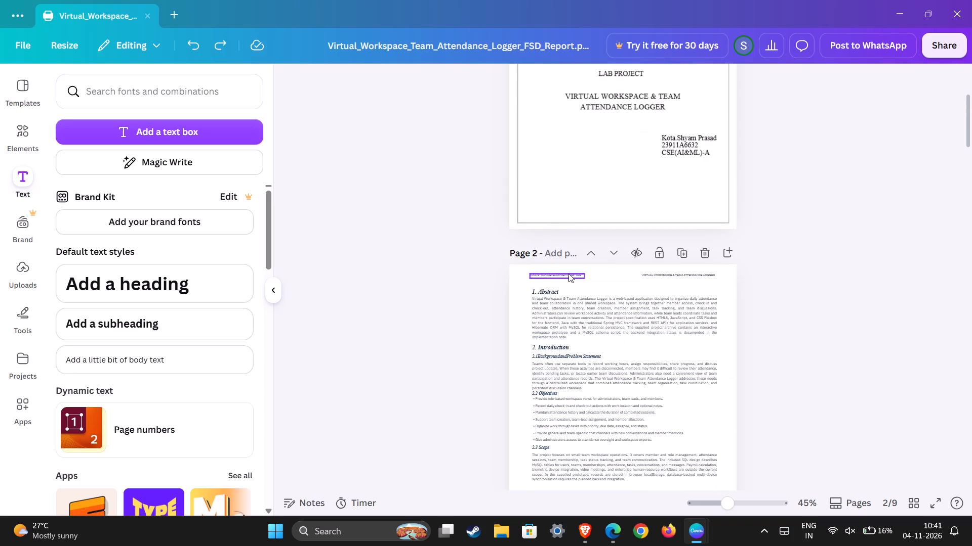
pyautogui.click(569, 274)
pyautogui.click(574, 248)
pyautogui.click(651, 276)
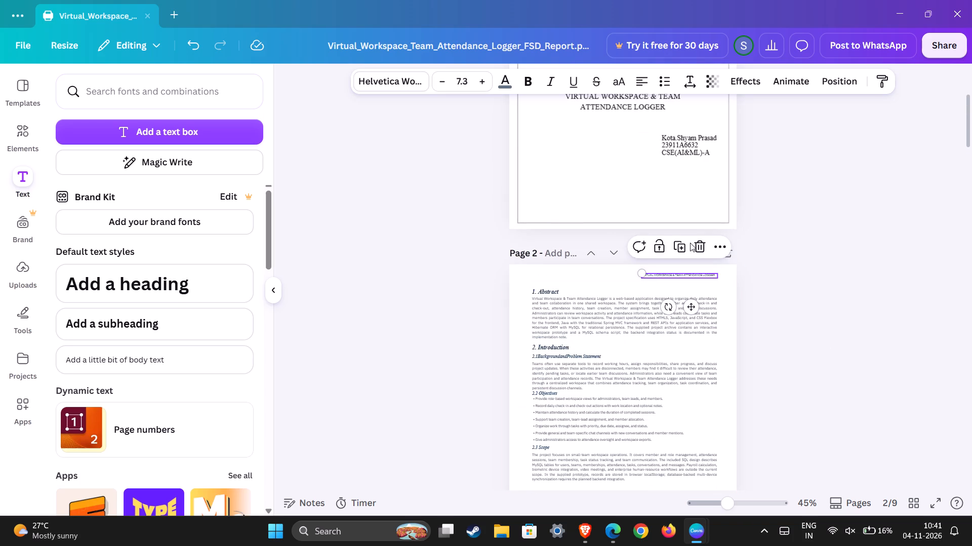
pyautogui.click(702, 245)
pyautogui.scroll(-2, 642, 373)
pyautogui.scroll(1, 610, 255)
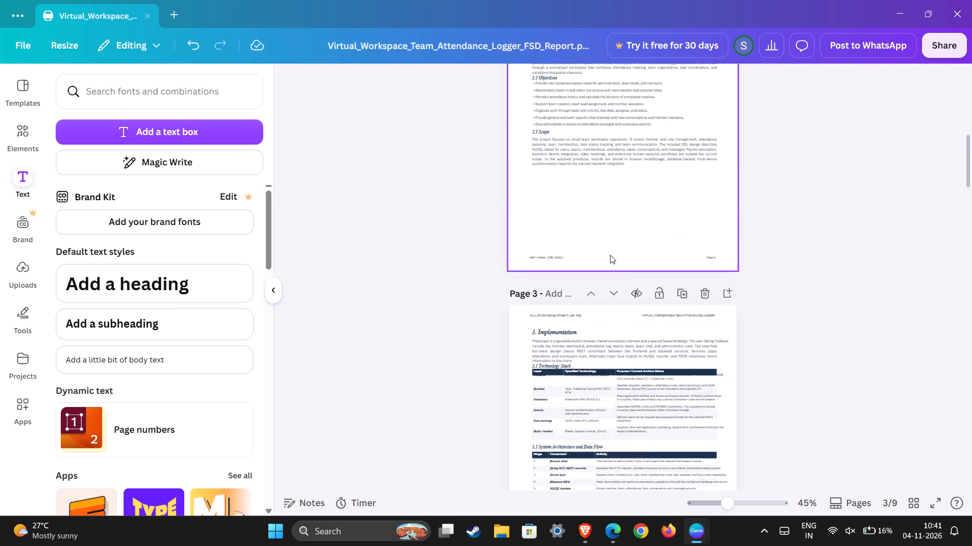
pyautogui.click(546, 360)
pyautogui.click(568, 339)
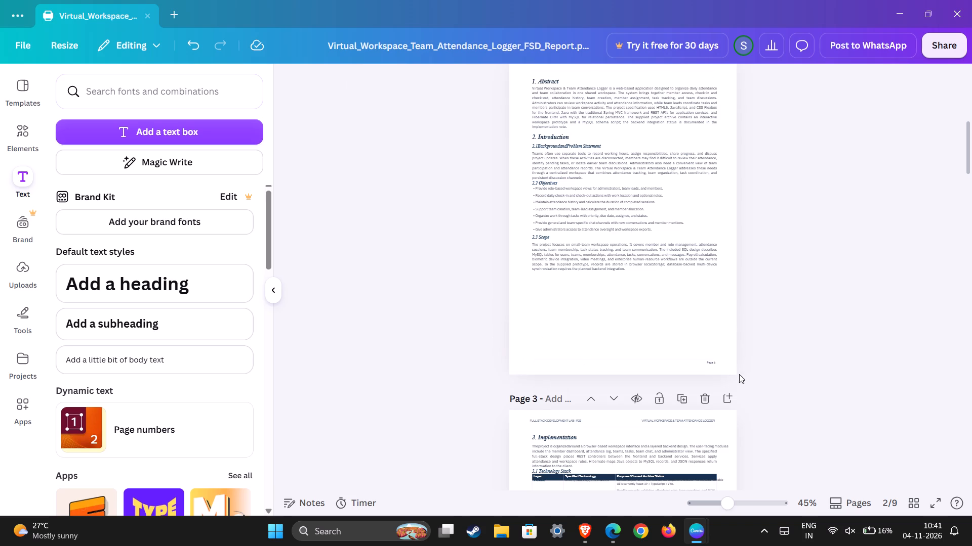
# Delete both running header texts above the Implementation heading on page 3.
pyautogui.scroll(4, 631, 370)
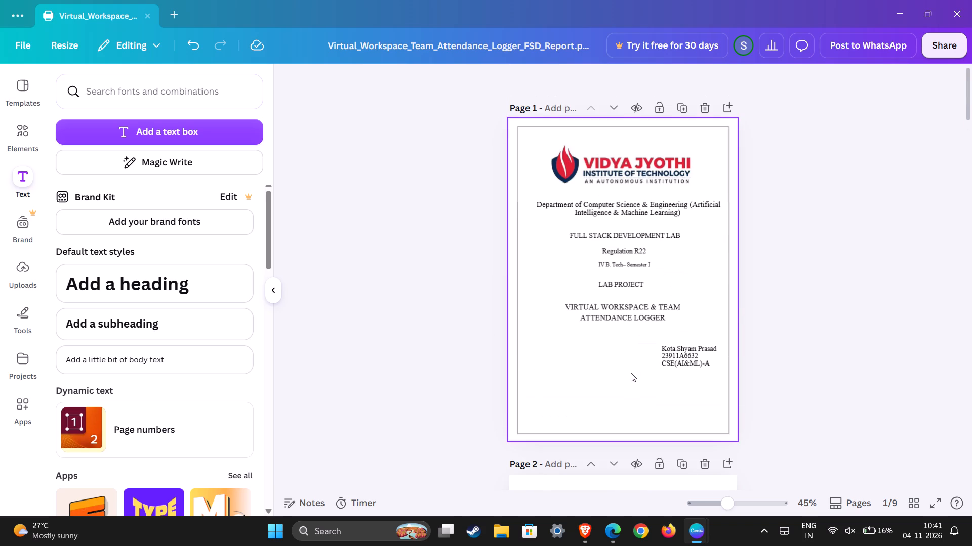
pyautogui.scroll(-5, 631, 373)
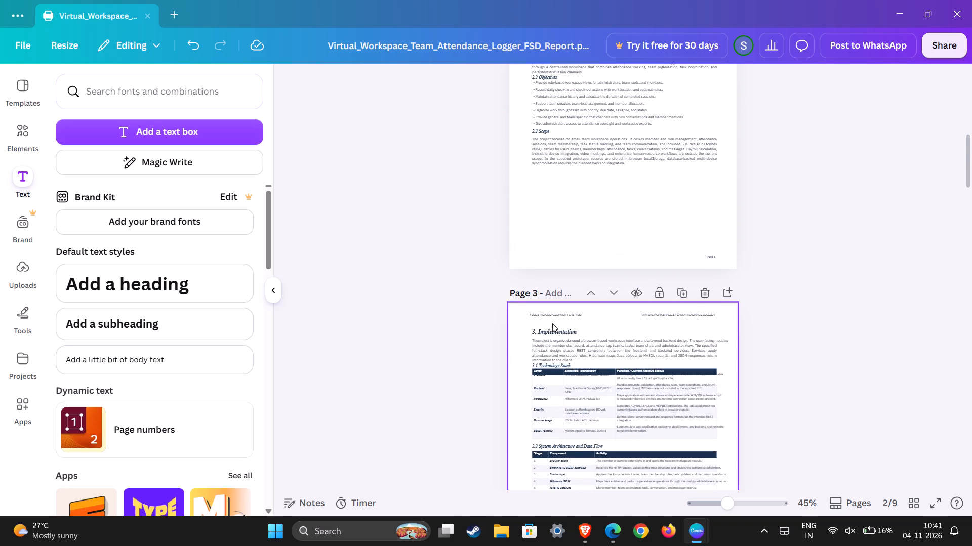
pyautogui.click(552, 314)
pyautogui.click(574, 289)
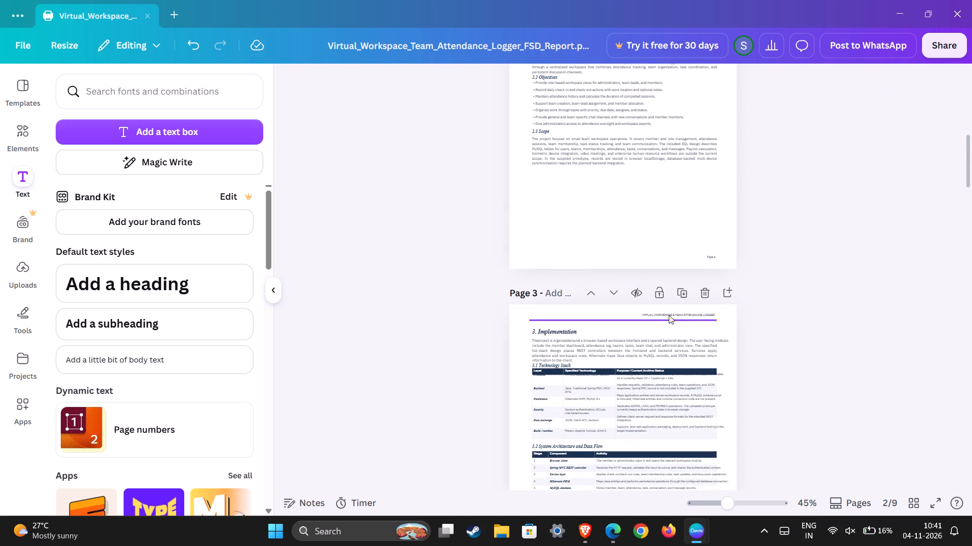
pyautogui.click(669, 315)
pyautogui.click(696, 289)
# Delete the figure caption under the architecture diagram and the footer text opposite the page number on page 3.
pyautogui.scroll(-1, 630, 366)
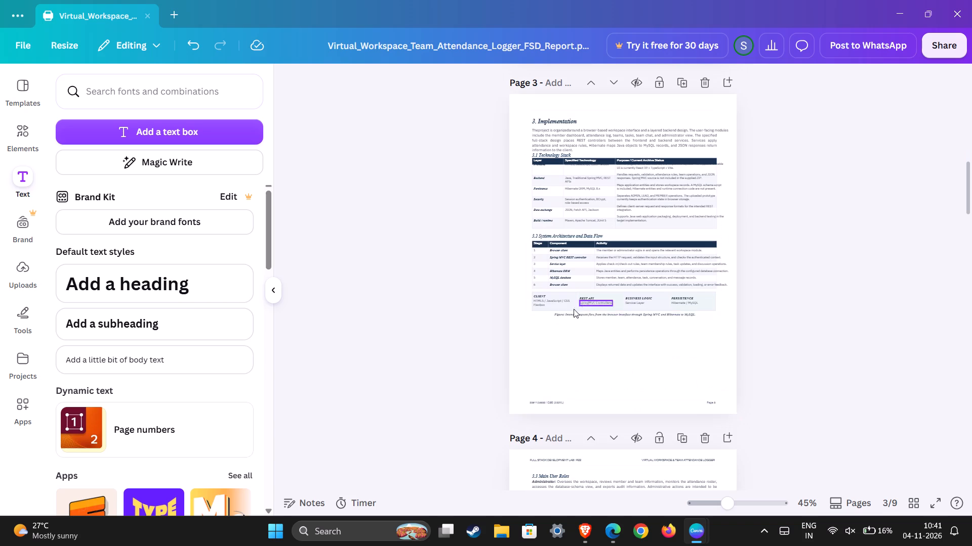
pyautogui.click(592, 317)
pyautogui.click(641, 288)
pyautogui.click(619, 303)
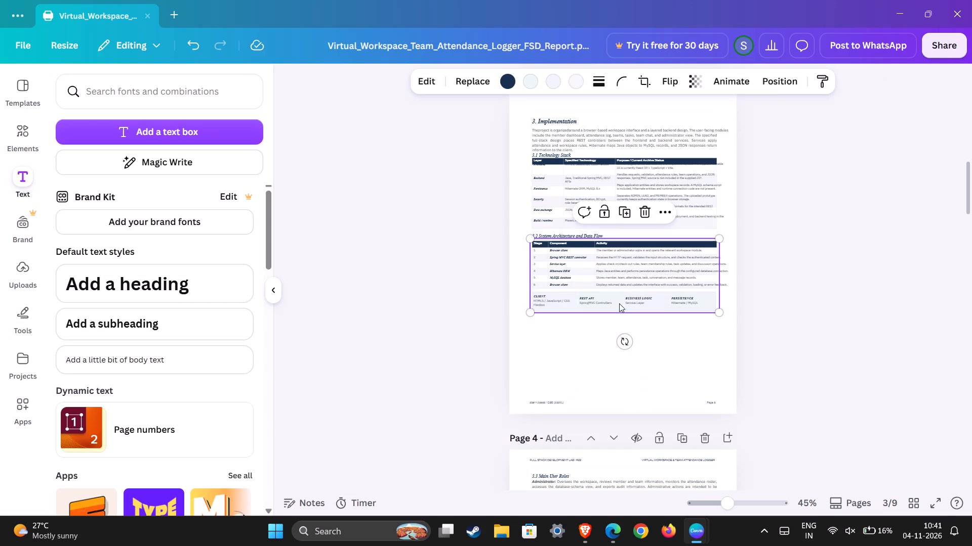
pyautogui.click(710, 303)
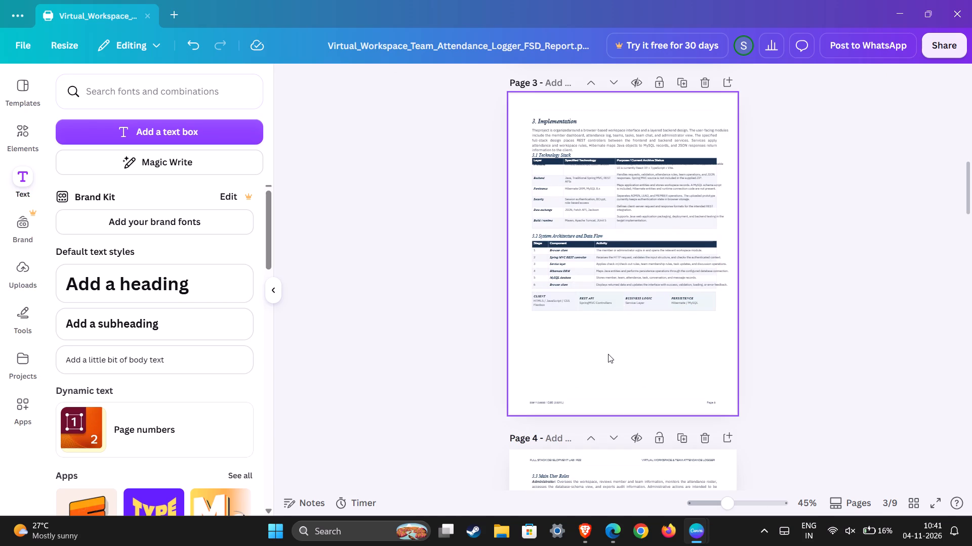
pyautogui.click(542, 398)
pyautogui.click(545, 402)
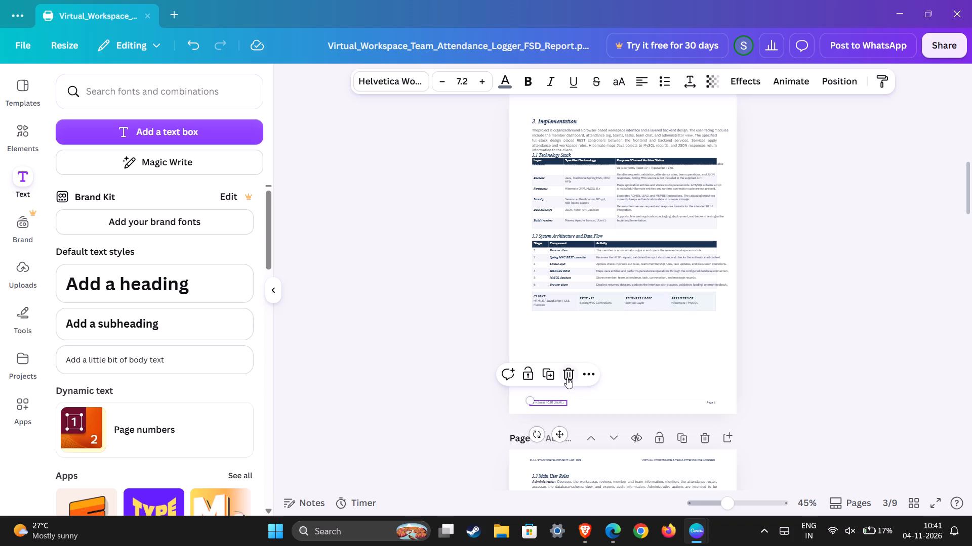
pyautogui.click(566, 377)
# Delete both running header texts, the footer text and the page number from page 4.
pyautogui.scroll(-2, 646, 375)
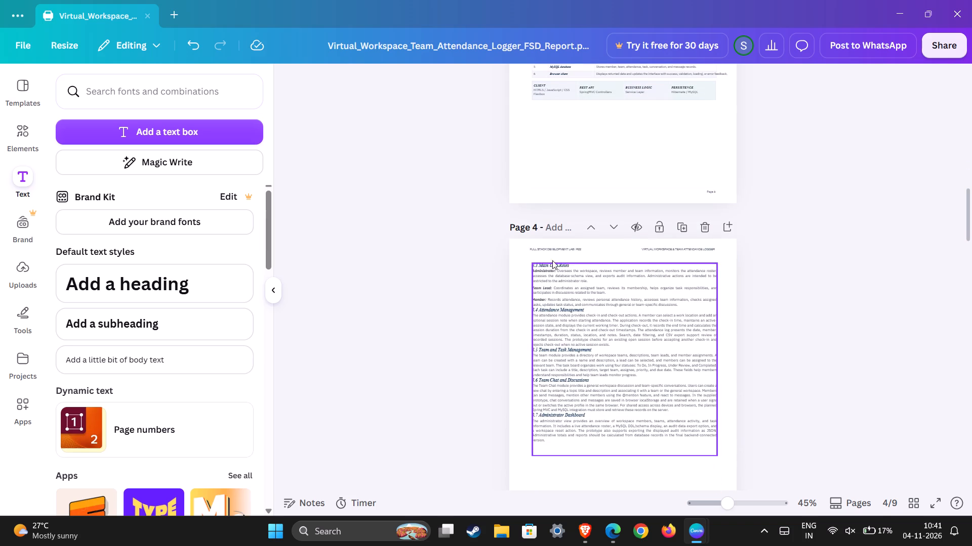
pyautogui.click(557, 249)
pyautogui.click(576, 225)
pyautogui.click(654, 248)
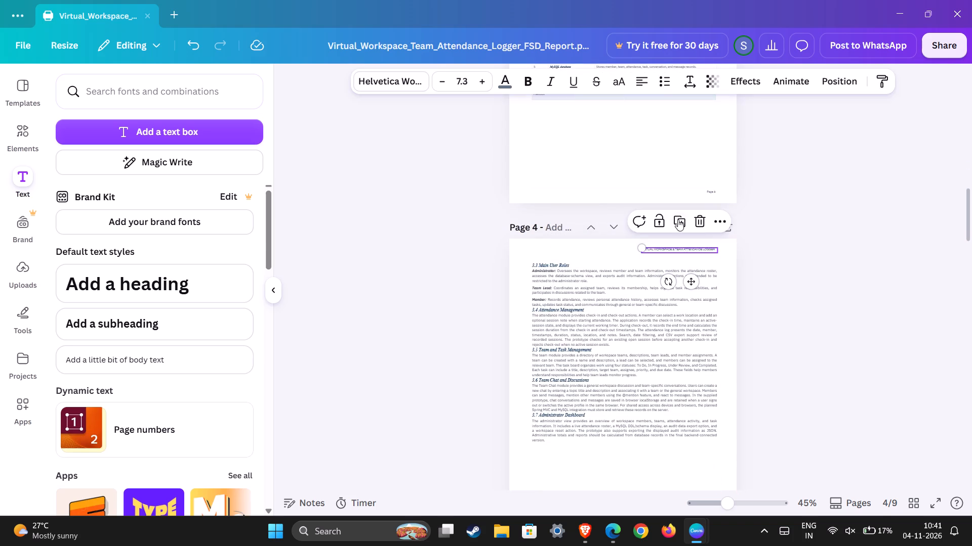
pyautogui.click(695, 222)
pyautogui.scroll(-1, 639, 413)
pyautogui.click(561, 336)
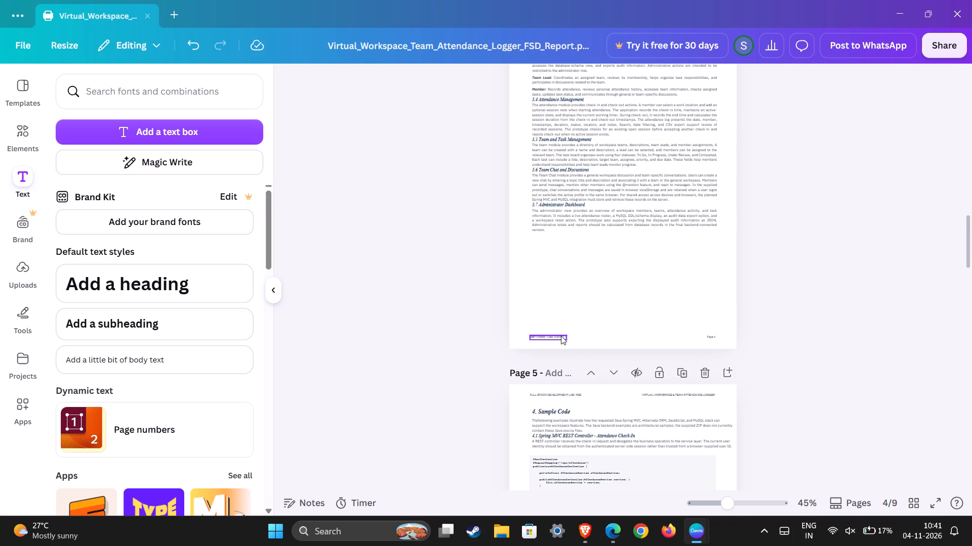
pyautogui.click(564, 305)
pyautogui.click(707, 338)
pyautogui.click(734, 309)
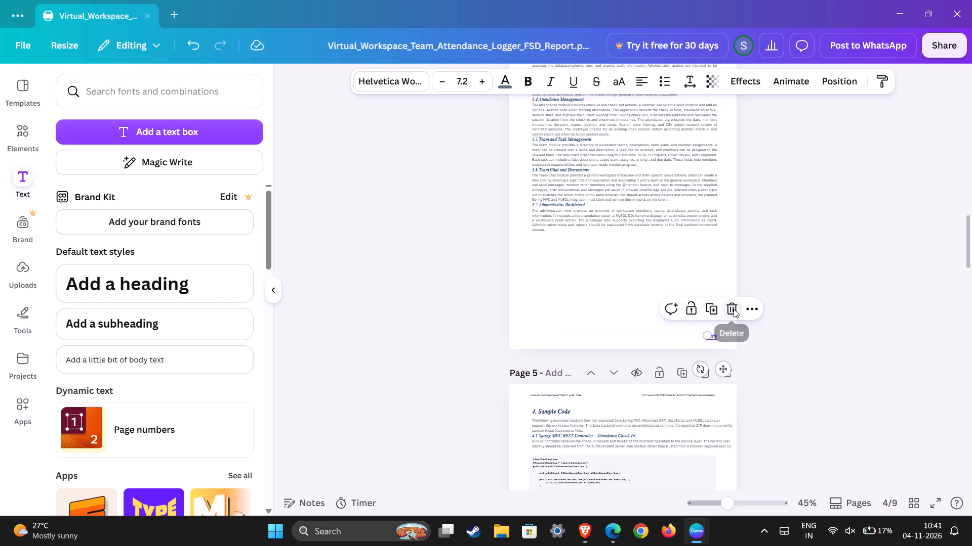
# Delete both running header texts and the footer text opposite the page number on page 5.
pyautogui.click(573, 393)
pyautogui.click(576, 371)
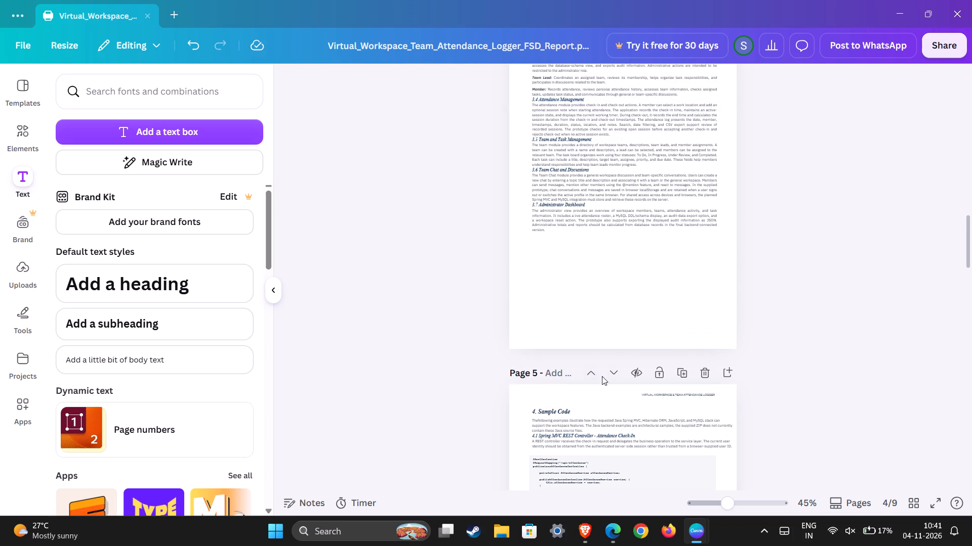
pyautogui.click(673, 393)
pyautogui.click(702, 373)
pyautogui.scroll(-2, 686, 373)
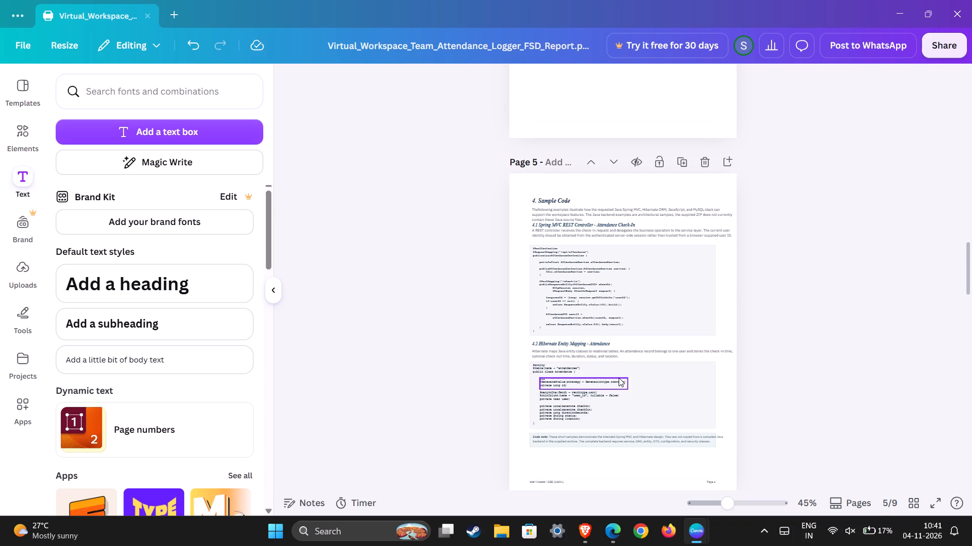
pyautogui.scroll(-1, 612, 415)
pyautogui.click(578, 337)
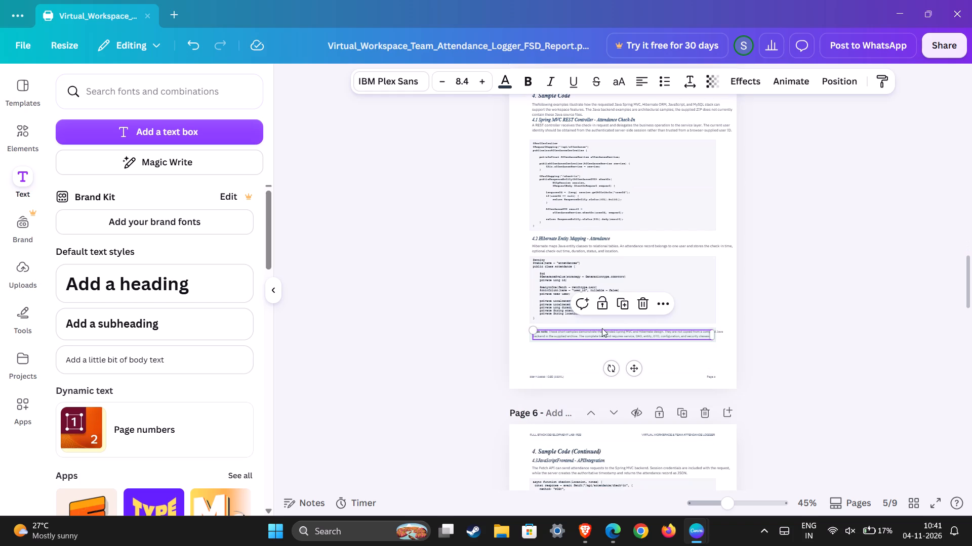
pyautogui.click(550, 377)
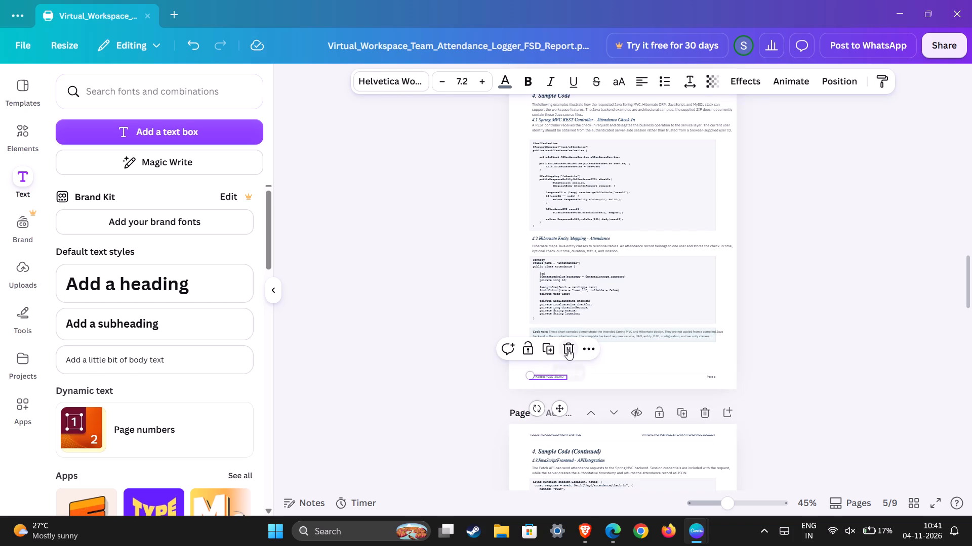
pyautogui.click(568, 349)
# Delete the Code note text and its shaded background box below the Hibernate entity code on page 5.
pyautogui.click(574, 337)
pyautogui.click(639, 310)
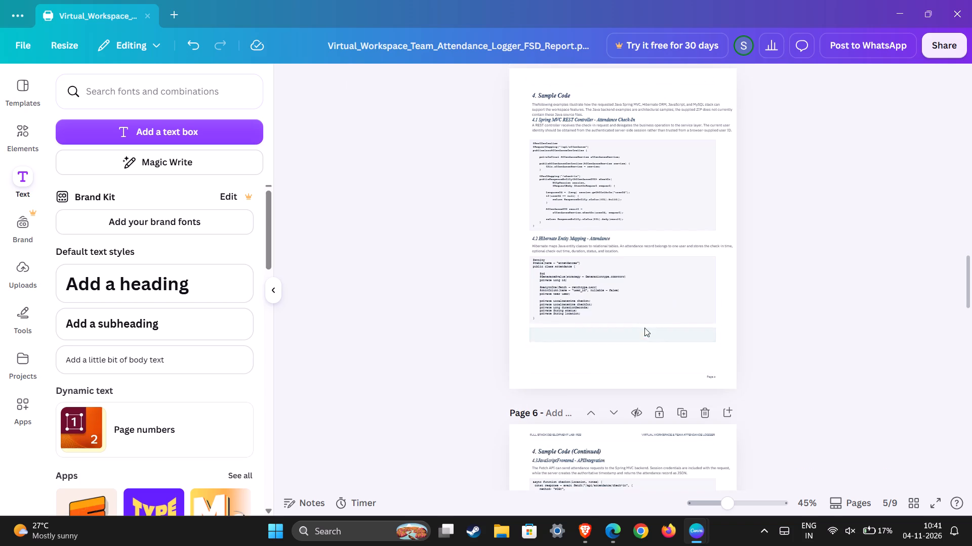
pyautogui.click(692, 335)
pyautogui.click(644, 304)
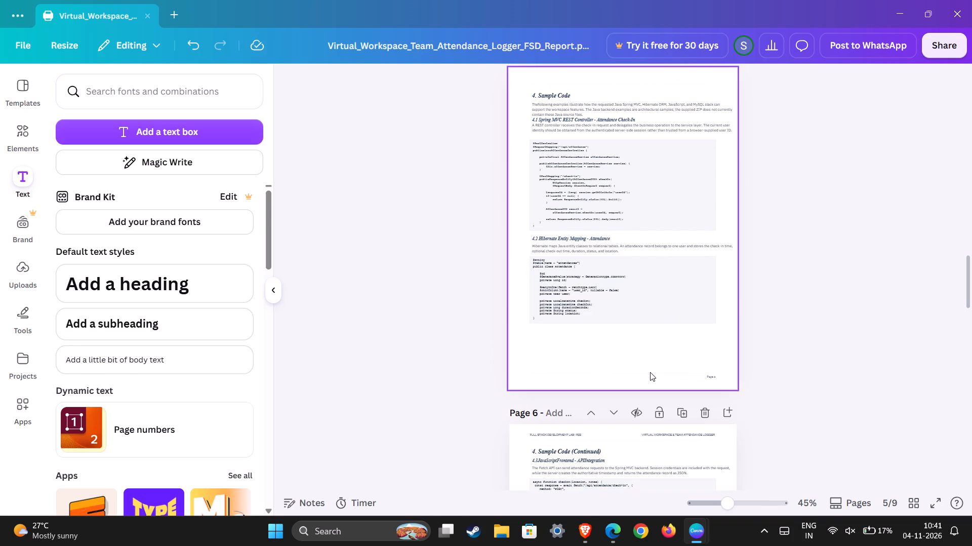
# Delete both running header texts above the Sample Code (Continued) heading on page 6.
pyautogui.scroll(-2, 650, 372)
pyautogui.click(566, 225)
pyautogui.click(580, 205)
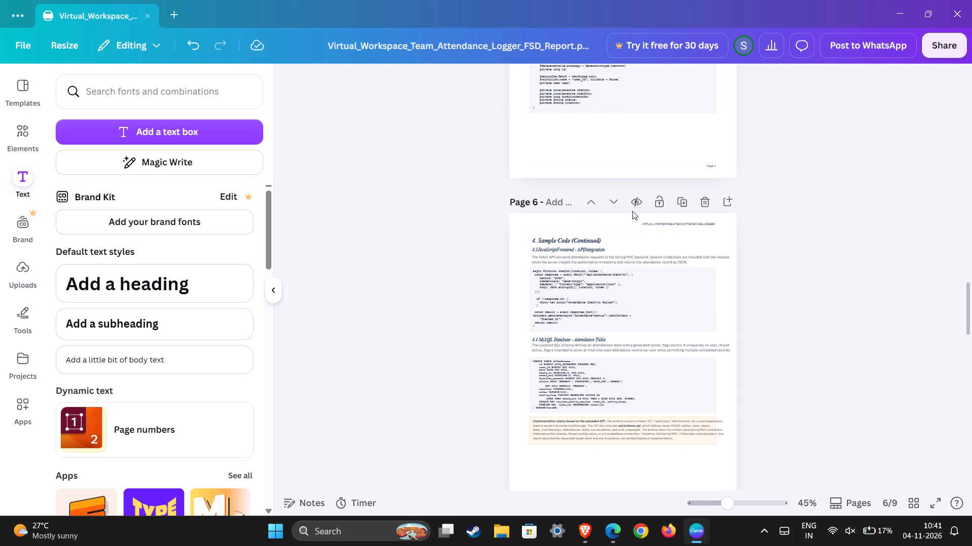
pyautogui.click(661, 221)
pyautogui.click(699, 195)
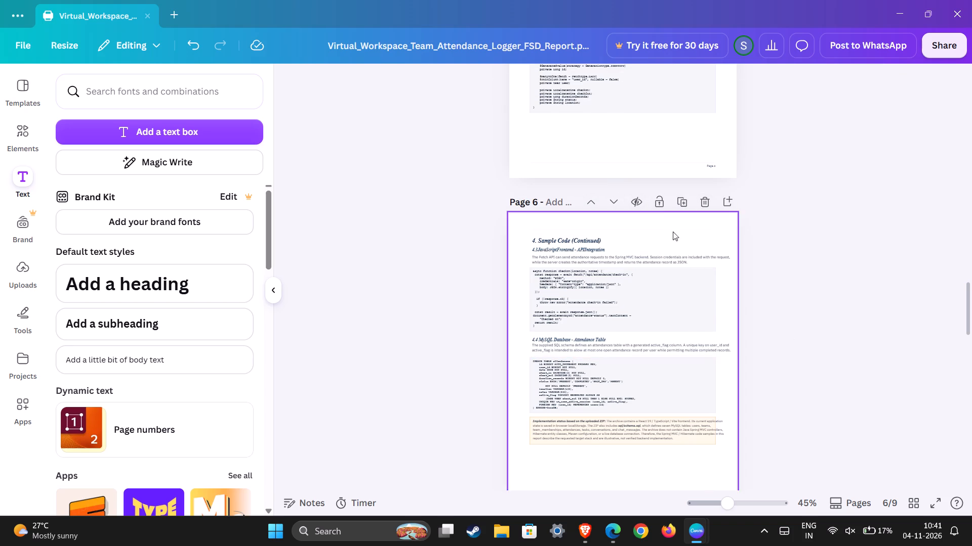
# Delete the Implementation status note and its cream background box below the MySQL attendance table code on page 6.
pyautogui.click(612, 430)
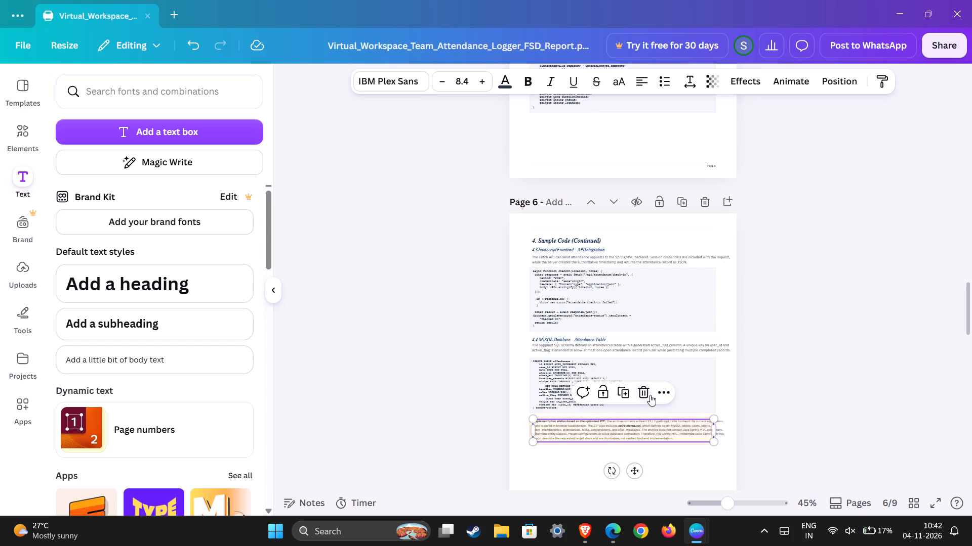
pyautogui.click(645, 398)
pyautogui.scroll(-2, 672, 397)
pyautogui.click(611, 224)
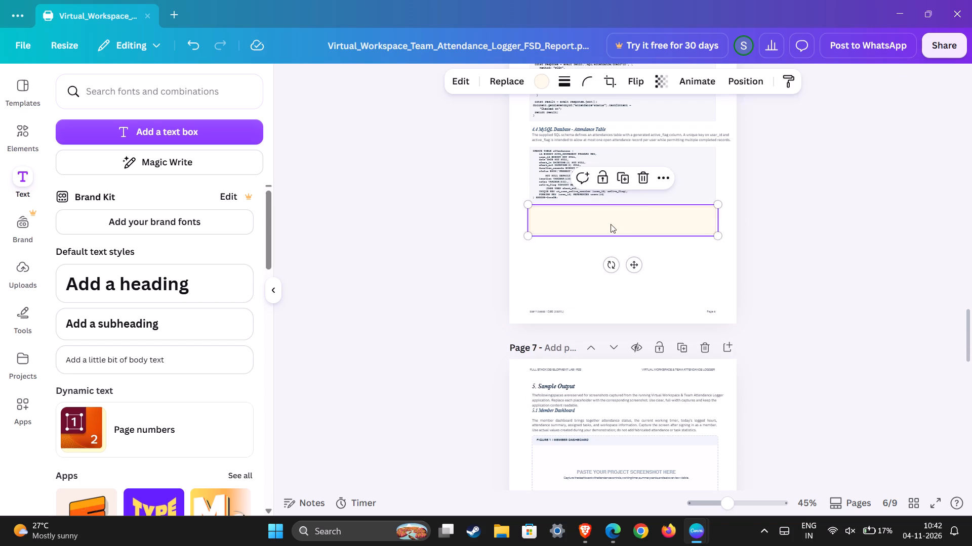
pyautogui.click(644, 183)
# Delete both running header texts above the Sample Output heading on page 7.
pyautogui.scroll(-1, 651, 355)
pyautogui.click(565, 263)
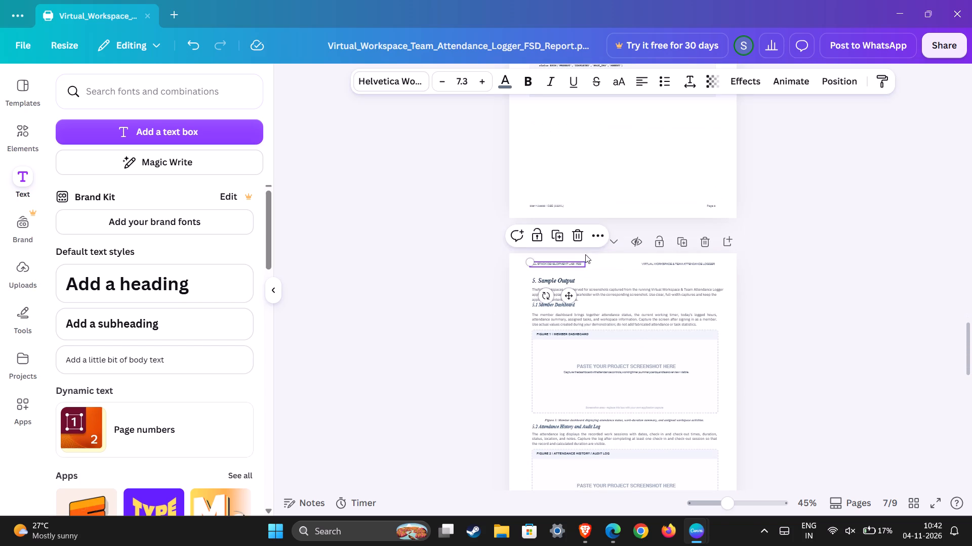
pyautogui.click(576, 242)
pyautogui.click(664, 265)
pyautogui.click(701, 233)
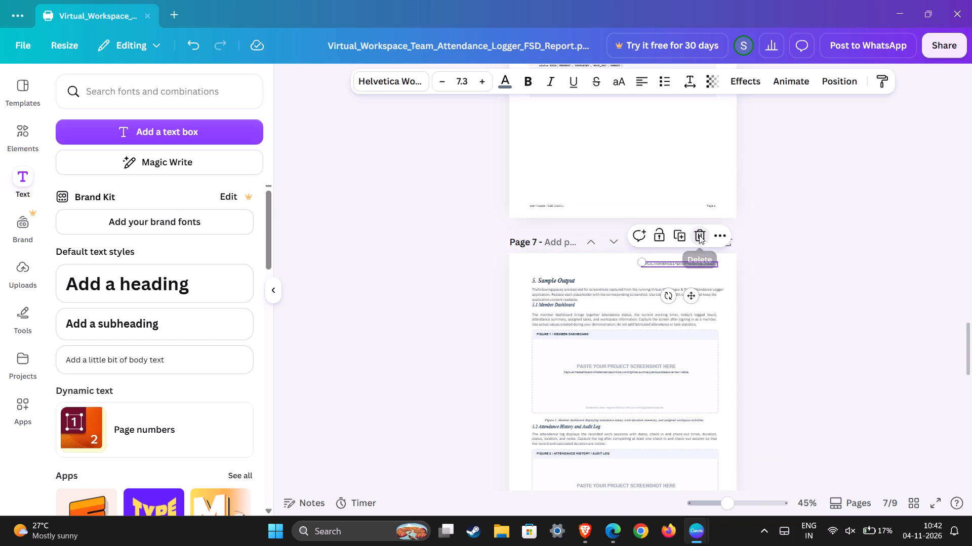
# Delete the PASTE YOUR PROJECT SCREENSHOT HERE placeholder texts from the Figure 2 and Figure 1 frames on page 7.
pyautogui.scroll(-1, 692, 400)
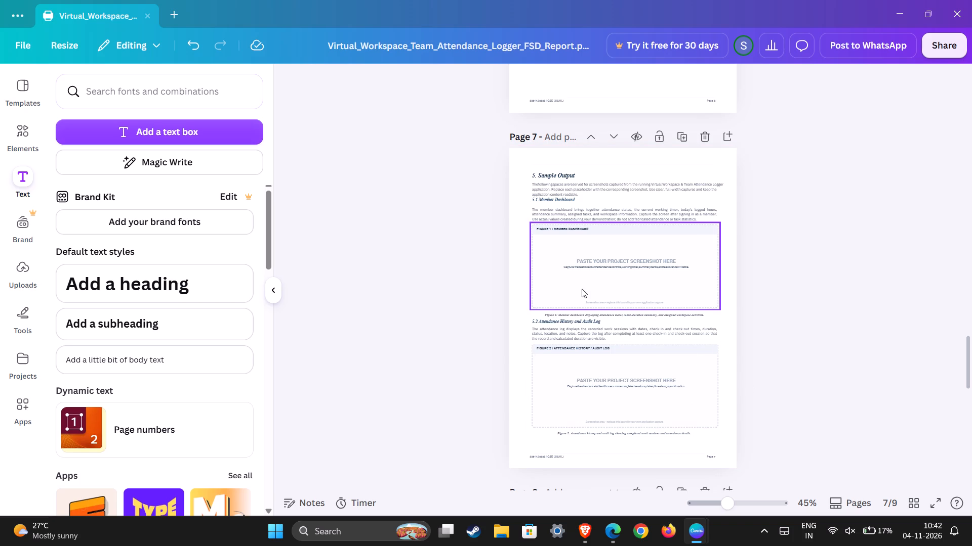
pyautogui.click(617, 384)
pyautogui.click(648, 350)
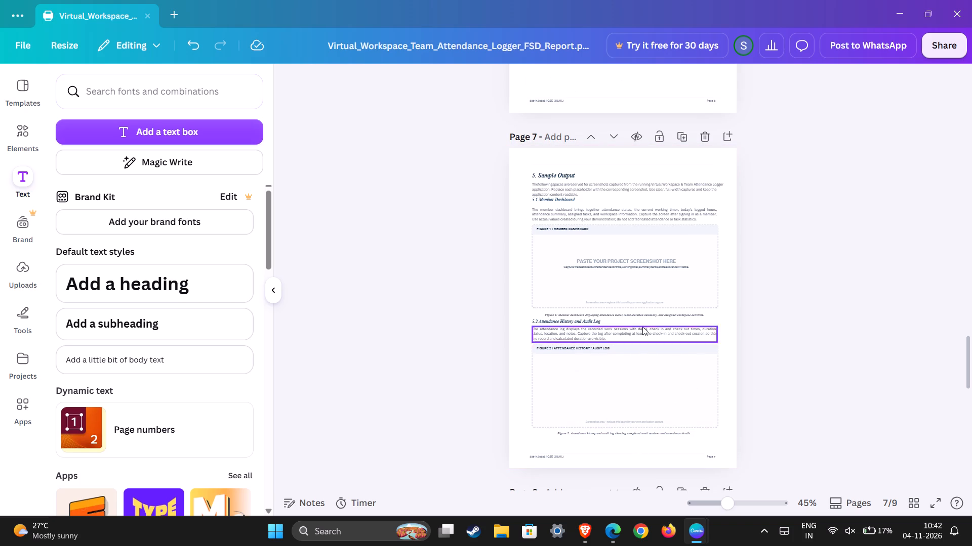
pyautogui.click(626, 262)
pyautogui.click(649, 232)
# Delete the small grey screenshot-area notes at the bottom of the Figure 1 and Figure 2 frames on page 7.
pyautogui.click(641, 303)
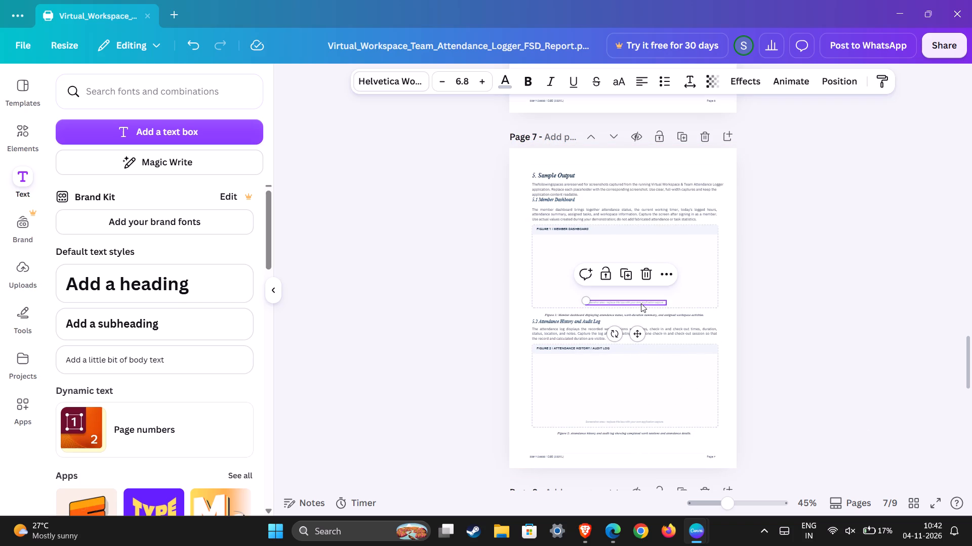
pyautogui.click(641, 268)
pyautogui.click(619, 419)
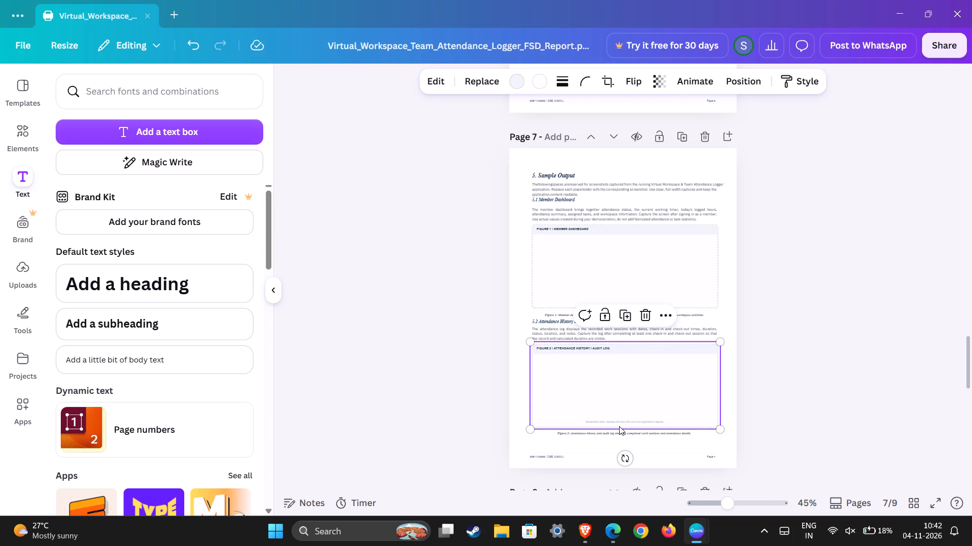
pyautogui.click(619, 426)
pyautogui.click(619, 422)
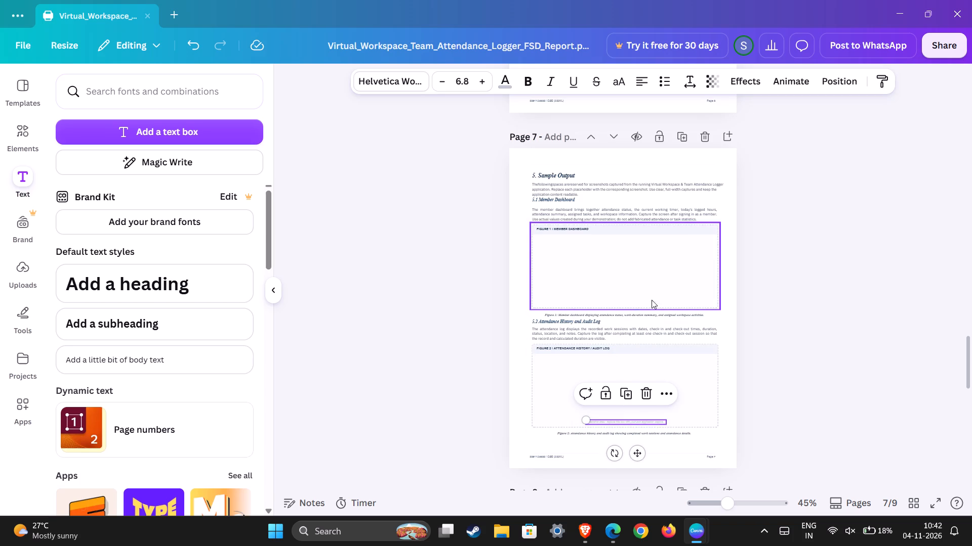
pyautogui.click(642, 389)
# Delete the footer text with the roll number and CSE (AI&ML) on page 7, opposite the page number.
pyautogui.scroll(-2, 642, 392)
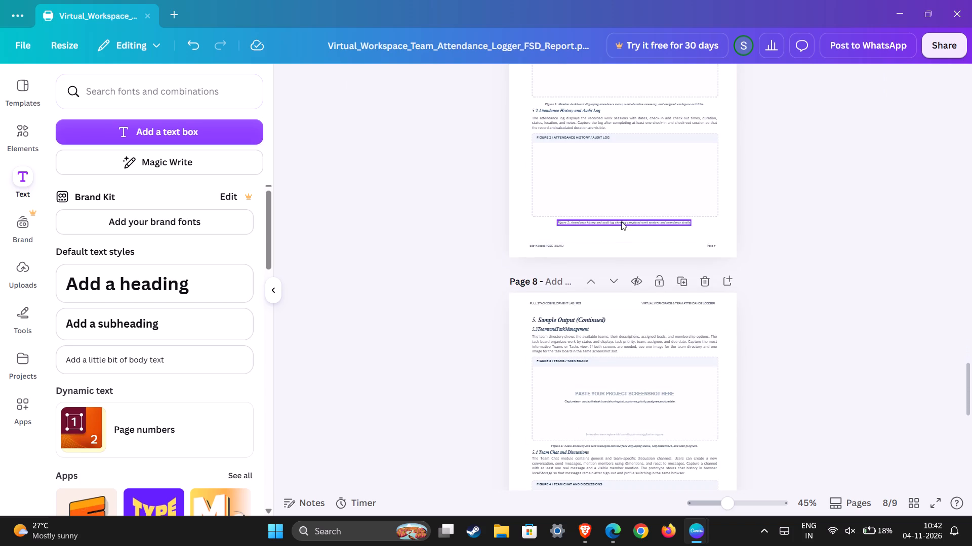
pyautogui.click(550, 241)
pyautogui.scroll(2, 678, 337)
pyautogui.scroll(-2, 624, 326)
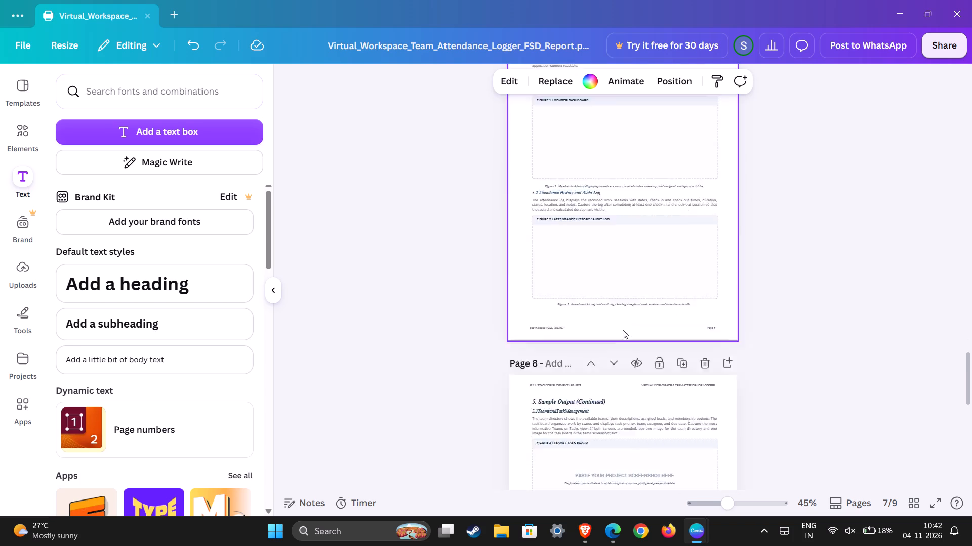
pyautogui.click(552, 142)
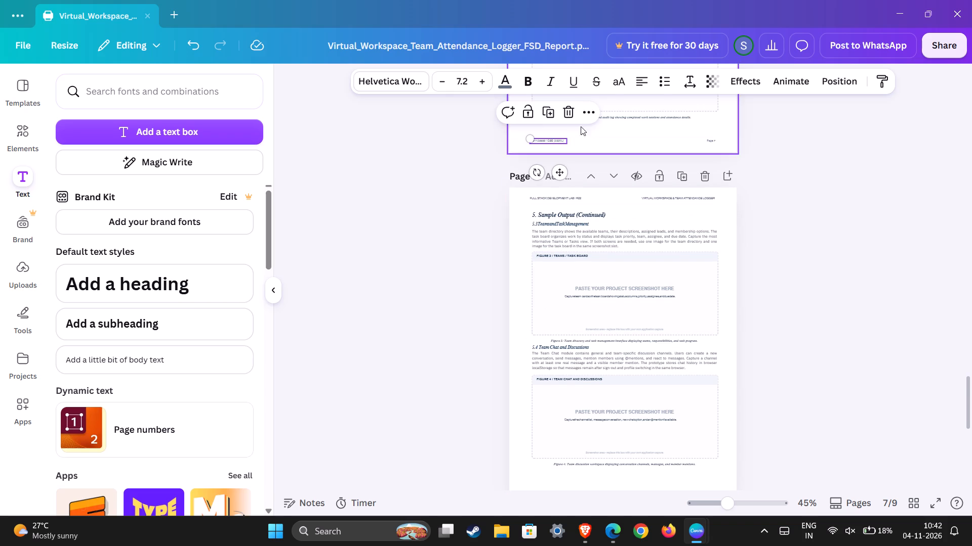
pyautogui.click(564, 116)
# Delete both running header texts above the Sample Output (Continued) heading on page 8.
pyautogui.click(565, 198)
pyautogui.click(583, 166)
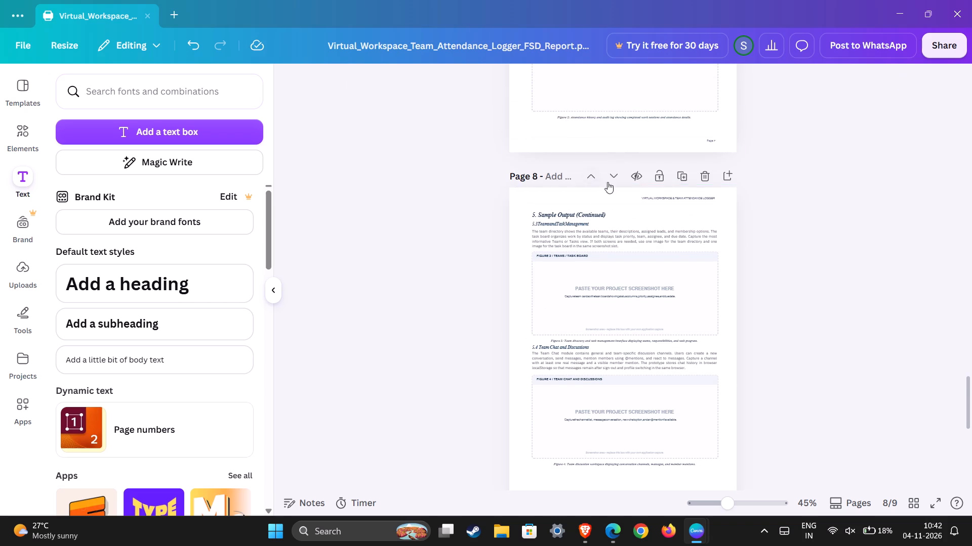
pyautogui.click(666, 198)
pyautogui.click(703, 173)
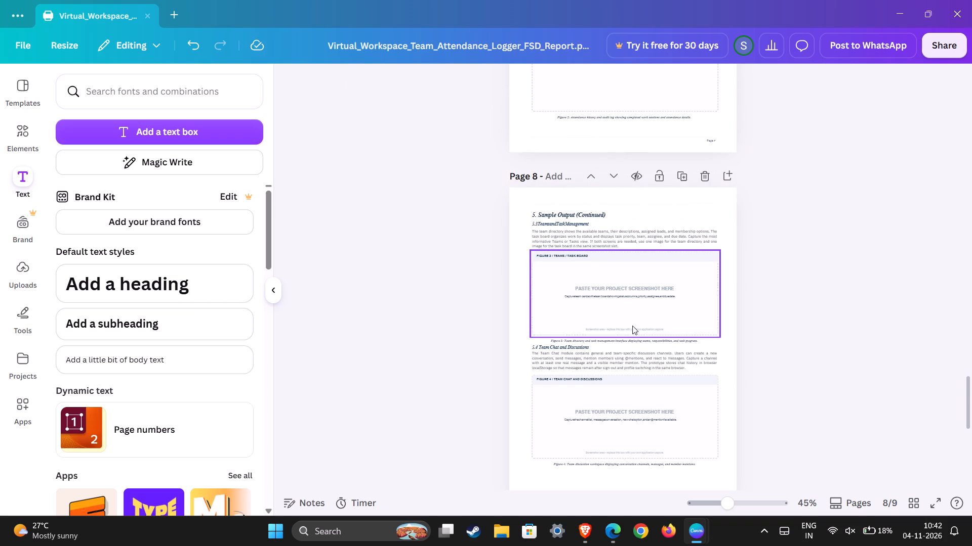
# Delete the grey screenshot-area note, the PASTE YOUR PROJECT SCREENSHOT HERE text and its caption line from the Figure 3 frame on page 8.
pyautogui.click(629, 328)
pyautogui.click(649, 304)
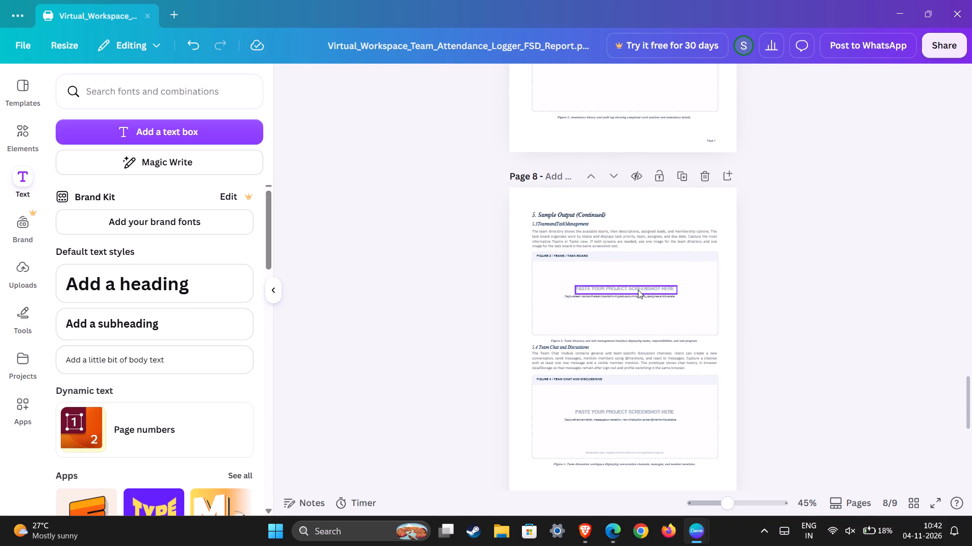
pyautogui.click(638, 290)
pyautogui.click(642, 260)
pyautogui.click(641, 297)
pyautogui.click(646, 272)
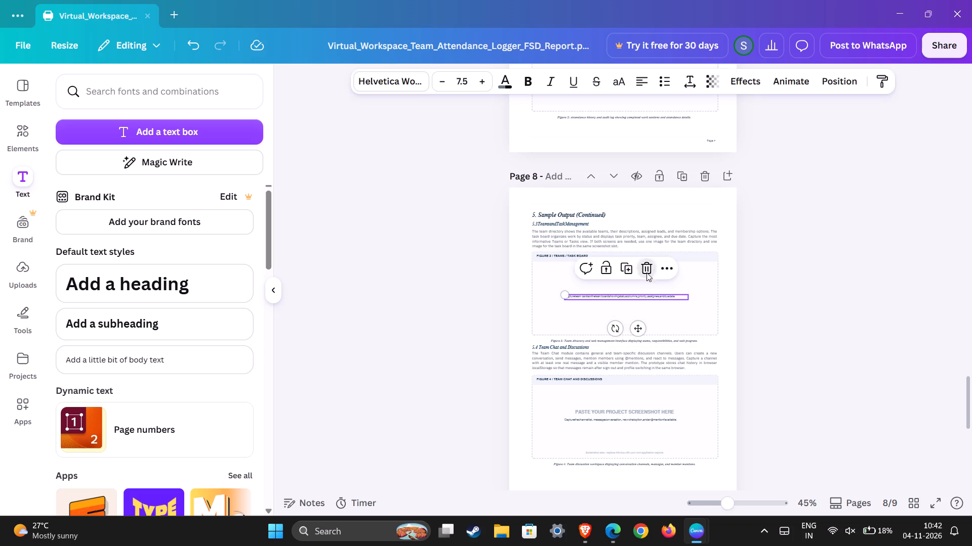
# Delete the PASTE YOUR PROJECT SCREENSHOT HERE text, its caption line and the grey screenshot-area note from the Figure 4 frame on page 8.
pyautogui.click(613, 424)
pyautogui.click(616, 417)
pyautogui.click(649, 379)
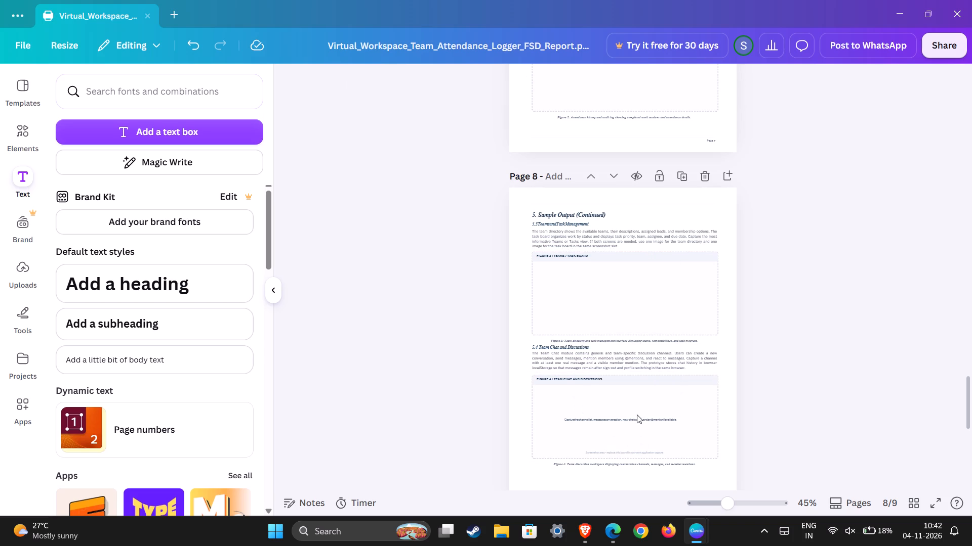
pyautogui.click(637, 419)
pyautogui.click(647, 386)
pyautogui.click(634, 452)
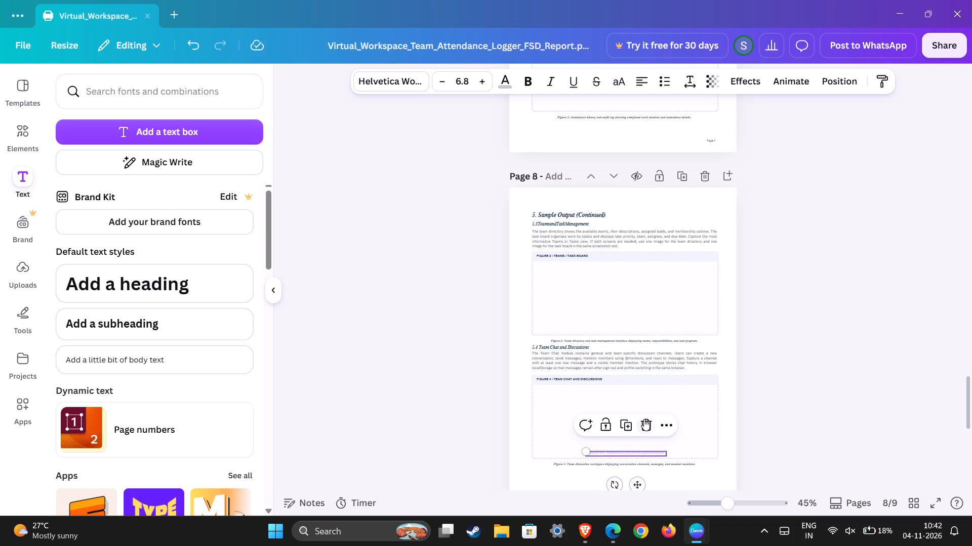
pyautogui.click(645, 419)
# Delete the footer text with the roll number on page 8, opposite the page number.
pyautogui.scroll(-1, 621, 441)
pyautogui.click(549, 393)
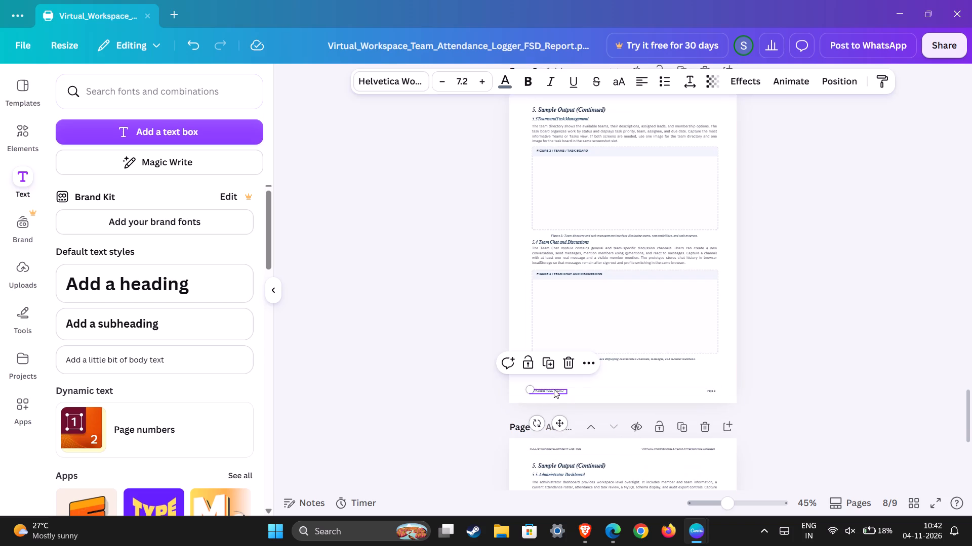
pyautogui.click(572, 363)
# Delete both running header texts above the Sample Output (Continued) heading on page 9.
pyautogui.scroll(-2, 650, 442)
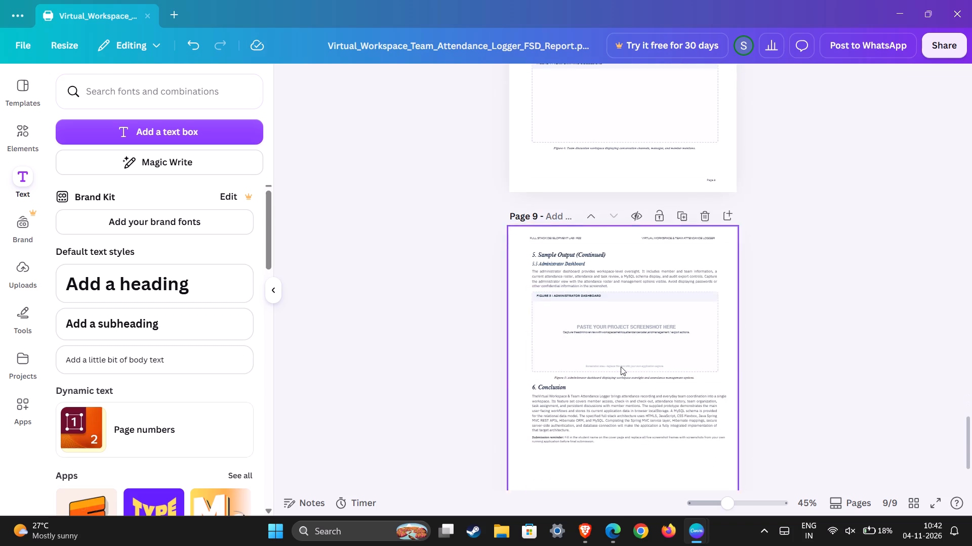
pyautogui.click(548, 236)
pyautogui.click(578, 209)
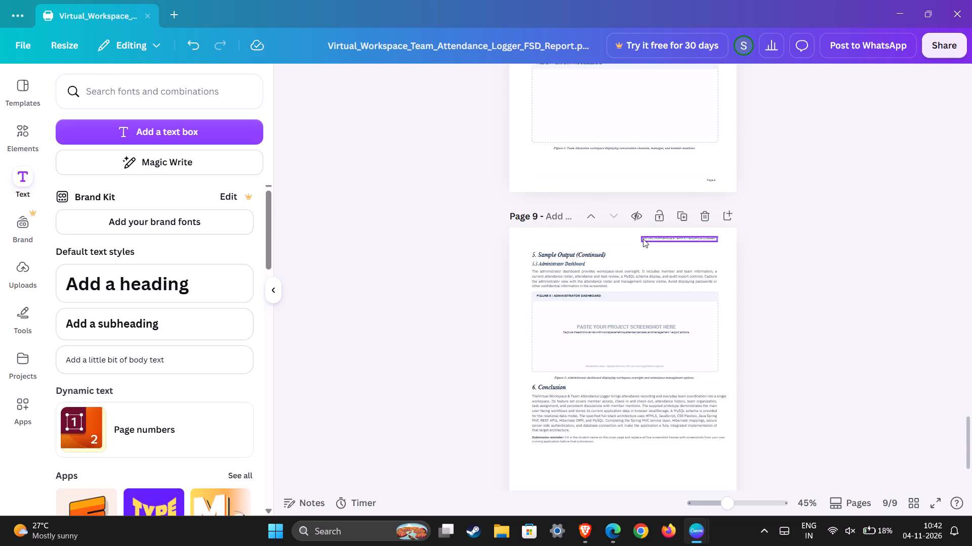
pyautogui.click(652, 239)
pyautogui.click(699, 213)
# Delete the PASTE YOUR PROJECT SCREENSHOT HERE text block and the grey screenshot-area note from the Figure 5 frame on page 9.
pyautogui.click(609, 330)
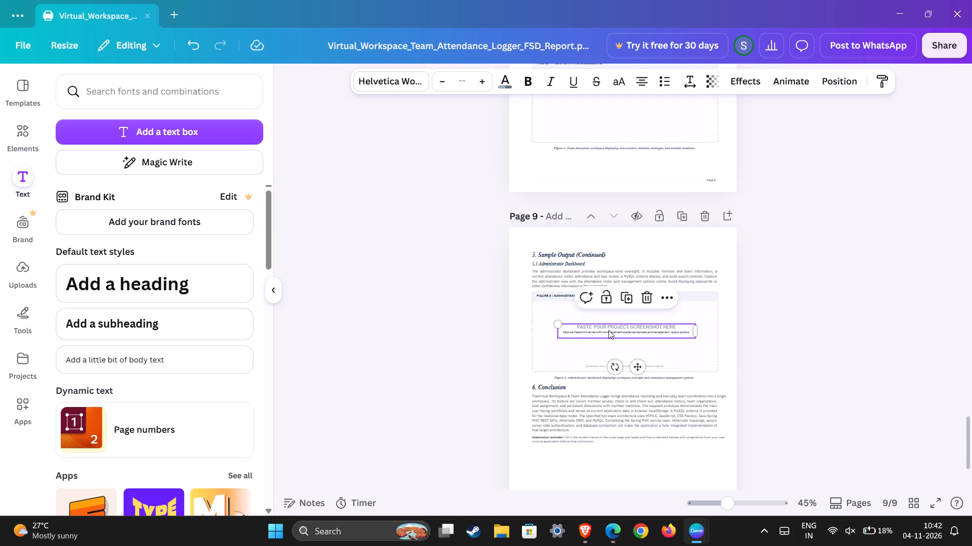
pyautogui.click(644, 295)
pyautogui.click(637, 366)
pyautogui.click(649, 340)
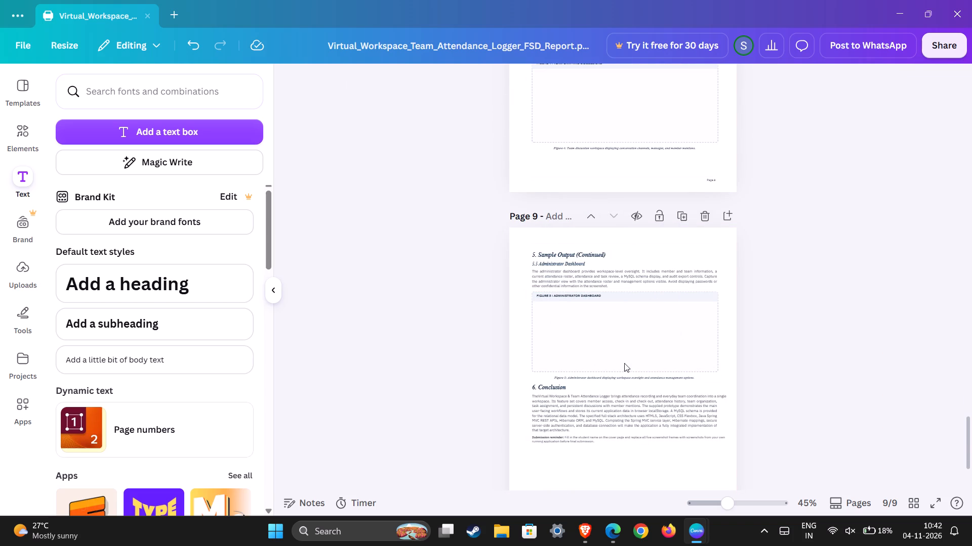
# Delete the Submission reminder note below the Conclusion paragraph on page 9.
pyautogui.click(581, 437)
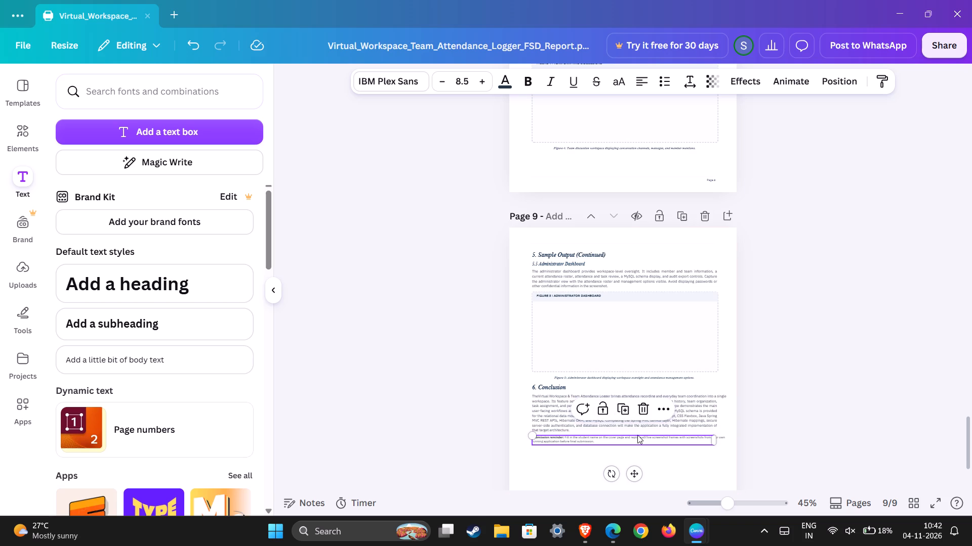
pyautogui.click(648, 409)
# Delete the footer text with the roll number on page 9, opposite the page number.
pyautogui.scroll(-2, 574, 466)
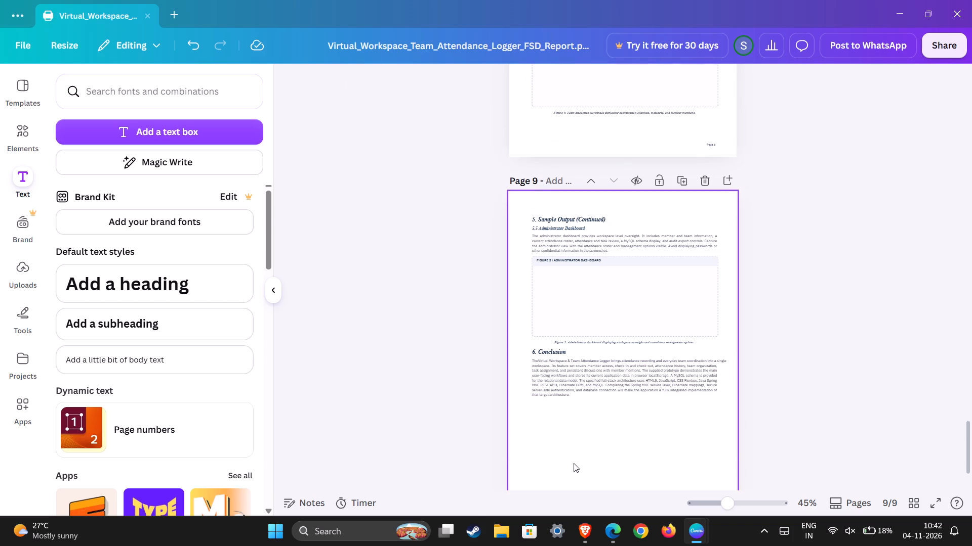
pyautogui.click(546, 423)
pyautogui.click(555, 430)
pyautogui.click(573, 403)
pyautogui.scroll(12, 634, 388)
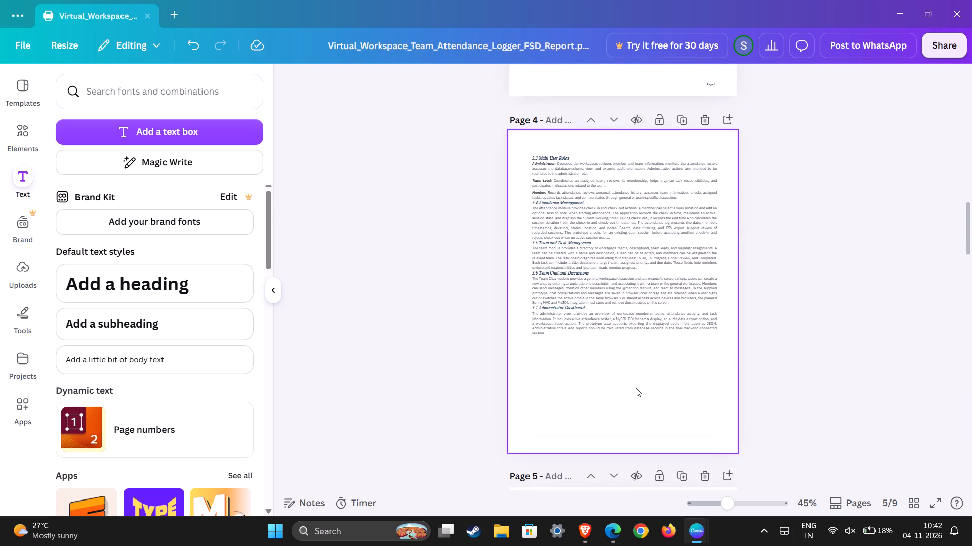
pyautogui.scroll(7, 636, 388)
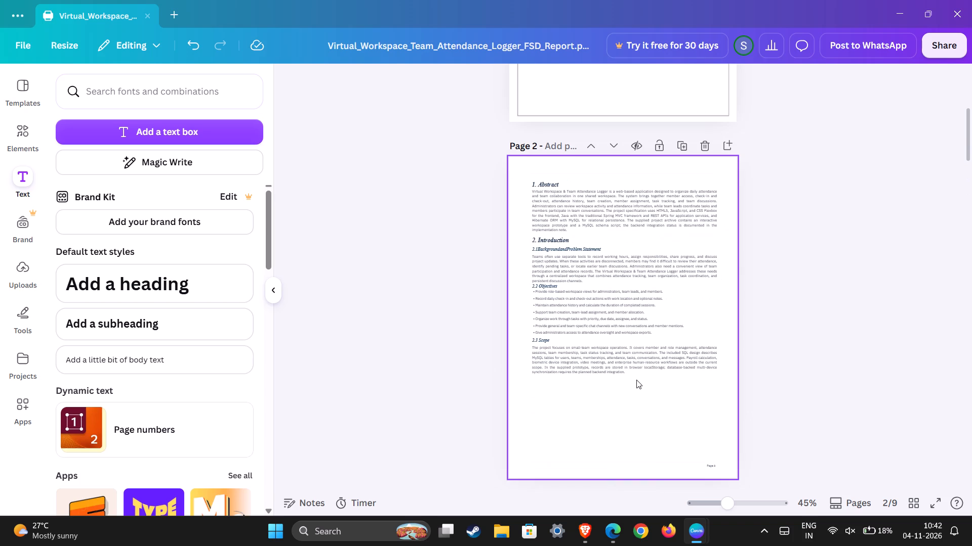
pyautogui.scroll(2, 631, 345)
pyautogui.scroll(-10, 631, 348)
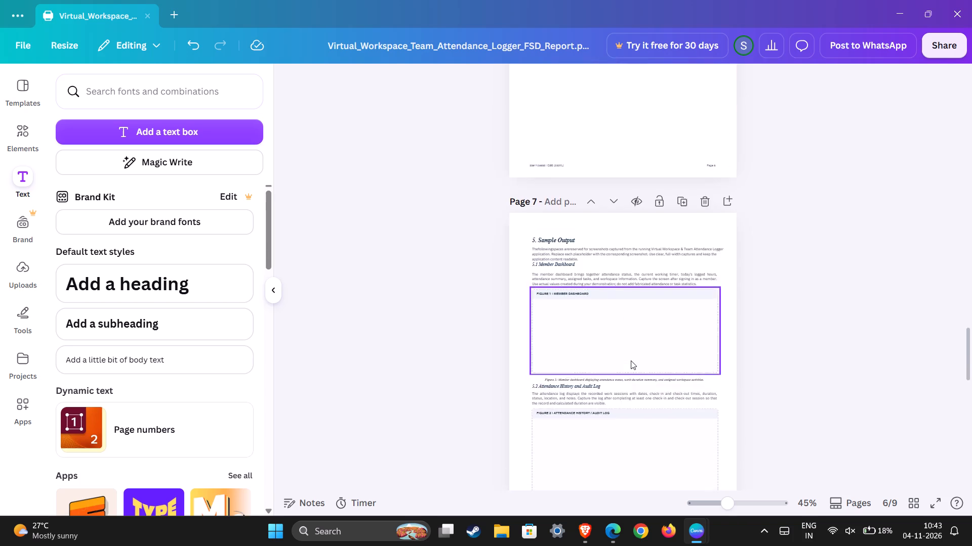
pyautogui.scroll(-8, 631, 360)
pyautogui.scroll(2, 631, 360)
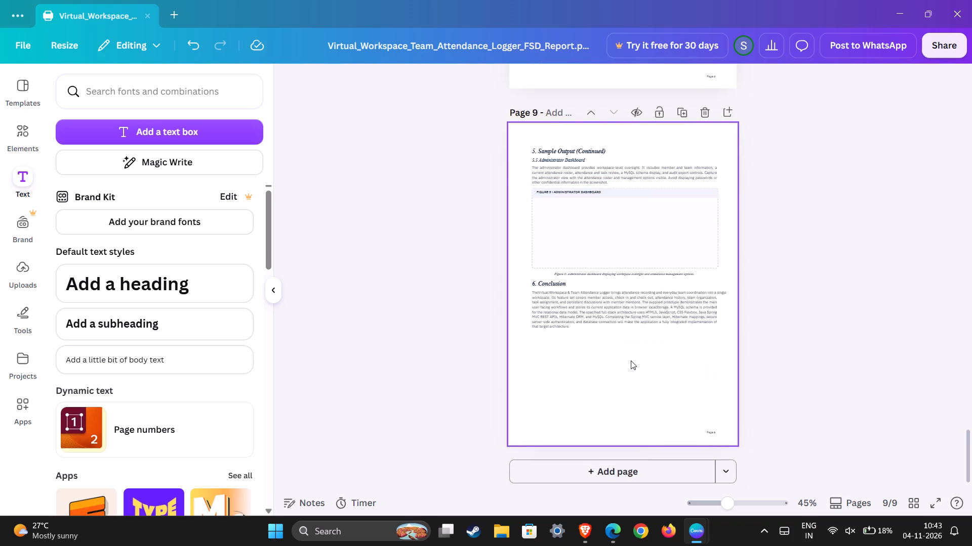
pyautogui.scroll(20, 631, 360)
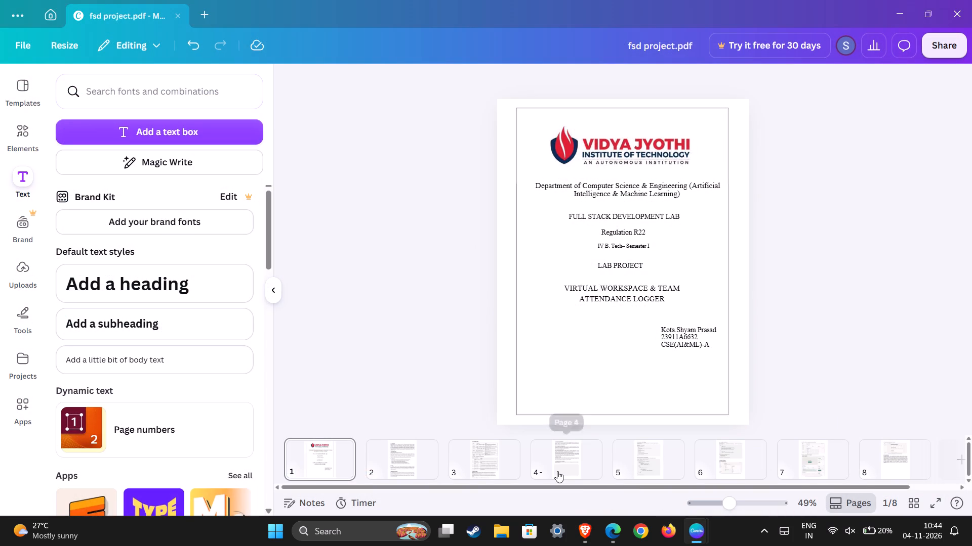
pyautogui.click(461, 468)
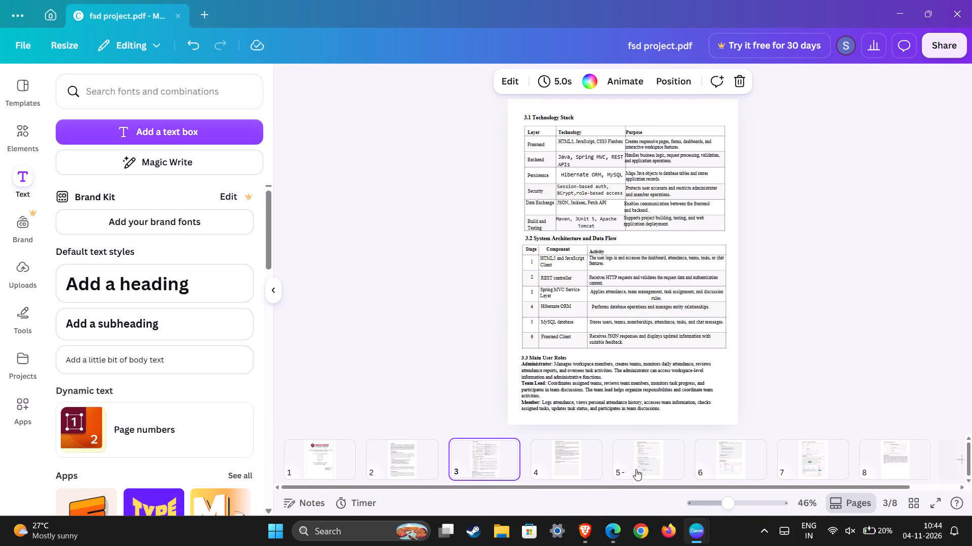
pyautogui.click(636, 469)
pyautogui.click(751, 492)
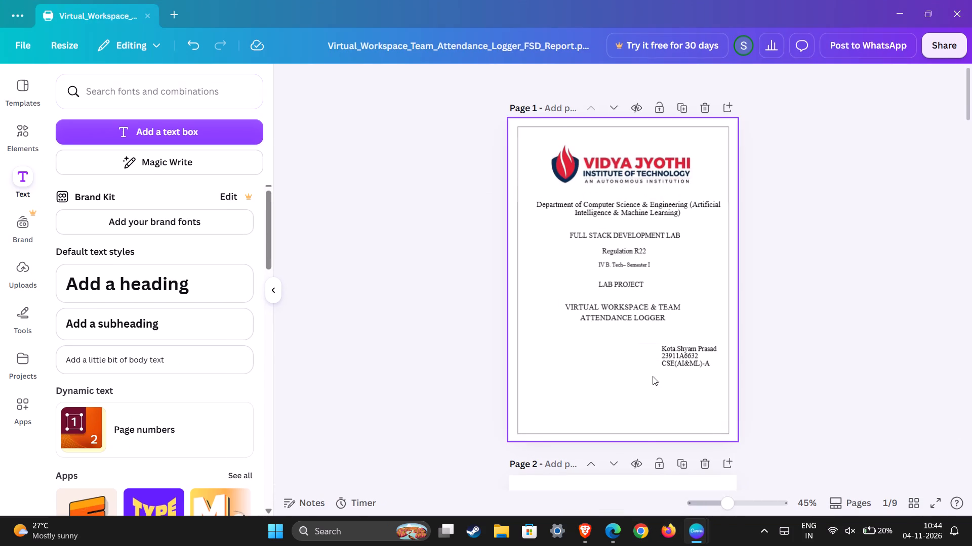
pyautogui.scroll(-3, 685, 330)
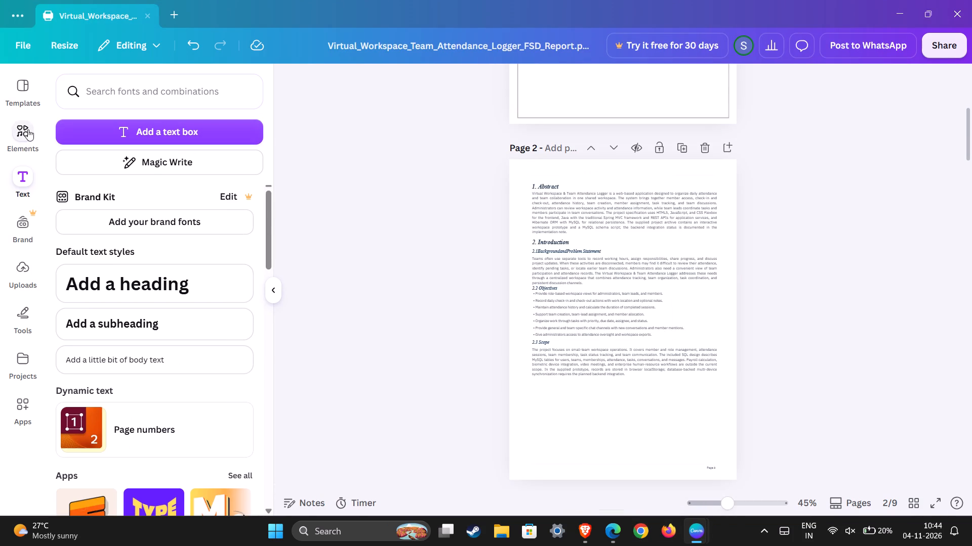
pyautogui.click(274, 130)
pyautogui.click(24, 174)
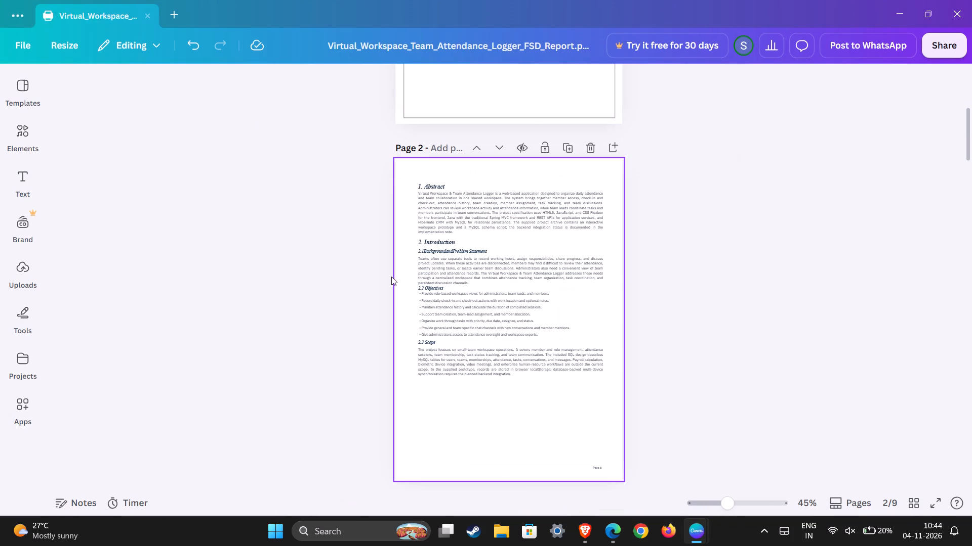
pyautogui.scroll(8, 299, 304)
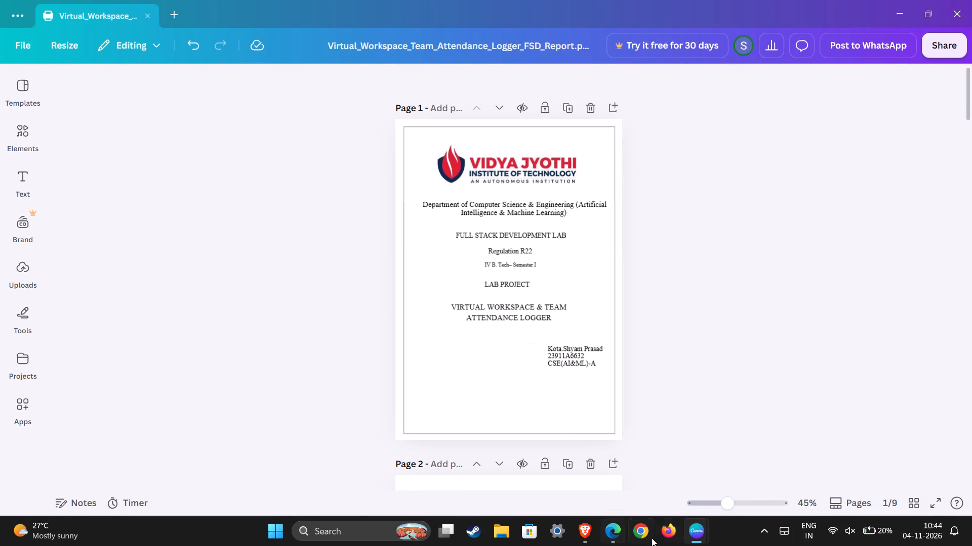
pyautogui.click(637, 476)
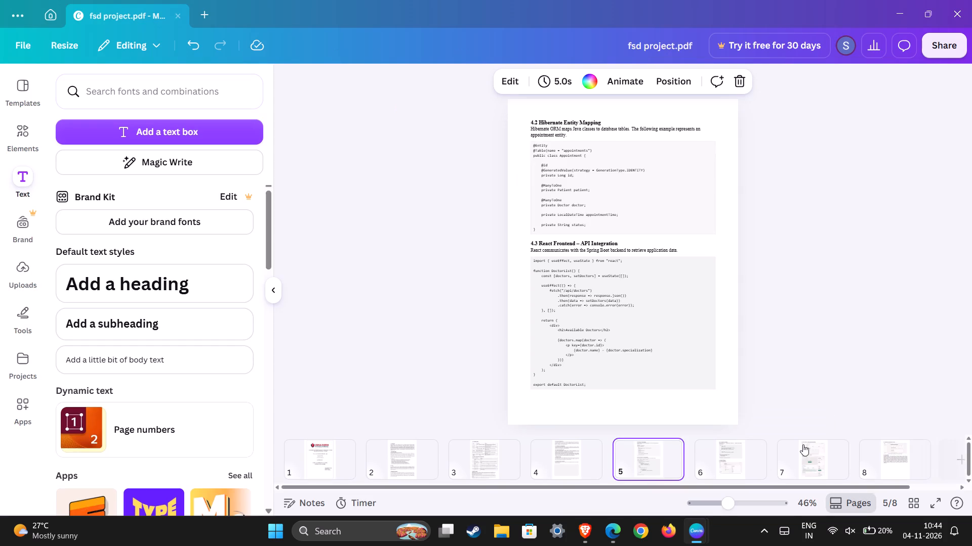
pyautogui.click(768, 471)
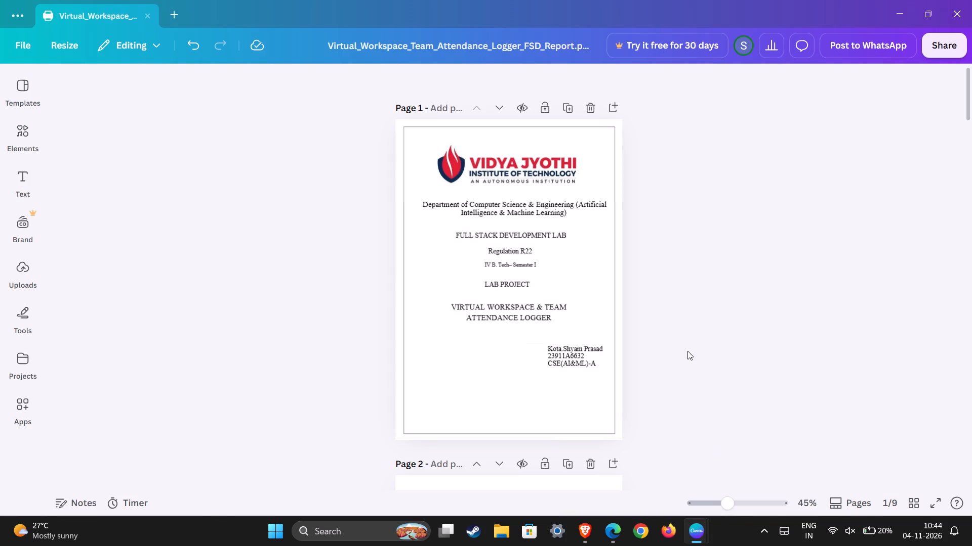
# Examine the report's cover, page 2 and page 3, including the client-to-persistence strip below the System Architecture and Data Flow table.
pyautogui.scroll(4, 688, 345)
pyautogui.click(494, 278)
pyautogui.scroll(-3, 824, 249)
pyautogui.scroll(-1, 794, 291)
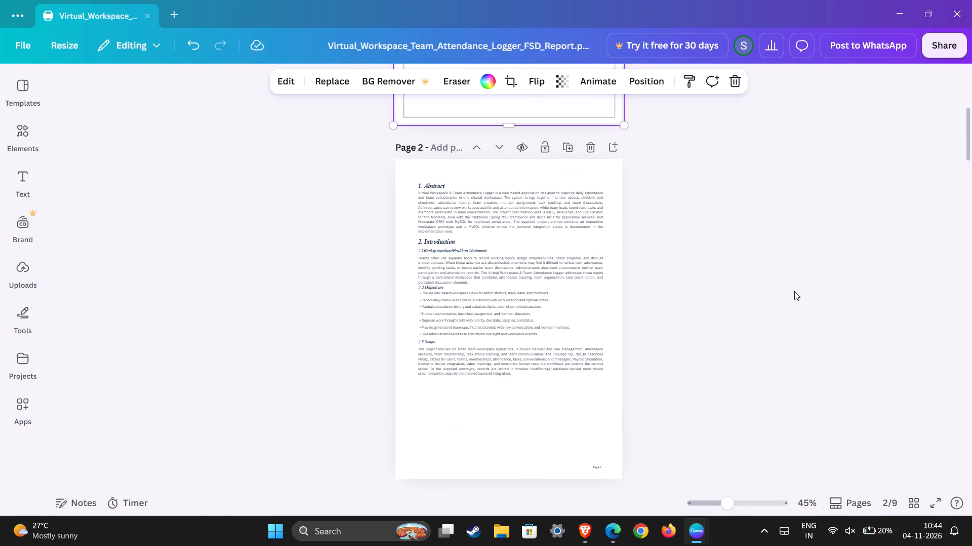
pyautogui.scroll(2, 794, 291)
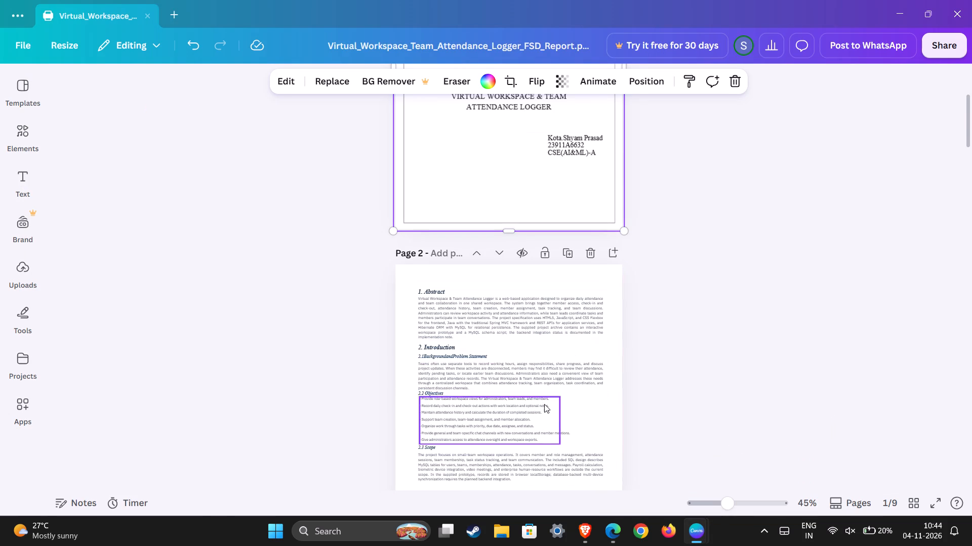
pyautogui.scroll(-1, 776, 381)
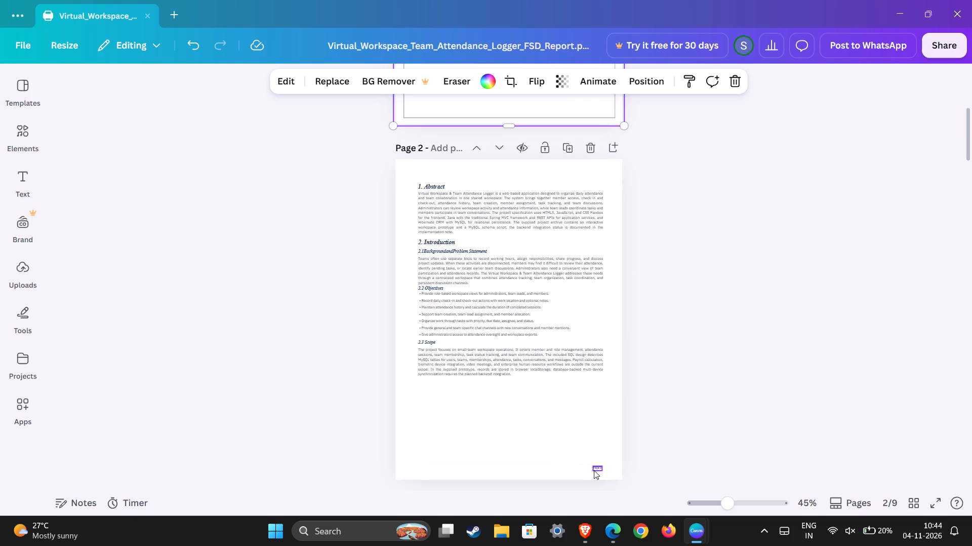
pyautogui.scroll(-3, 752, 394)
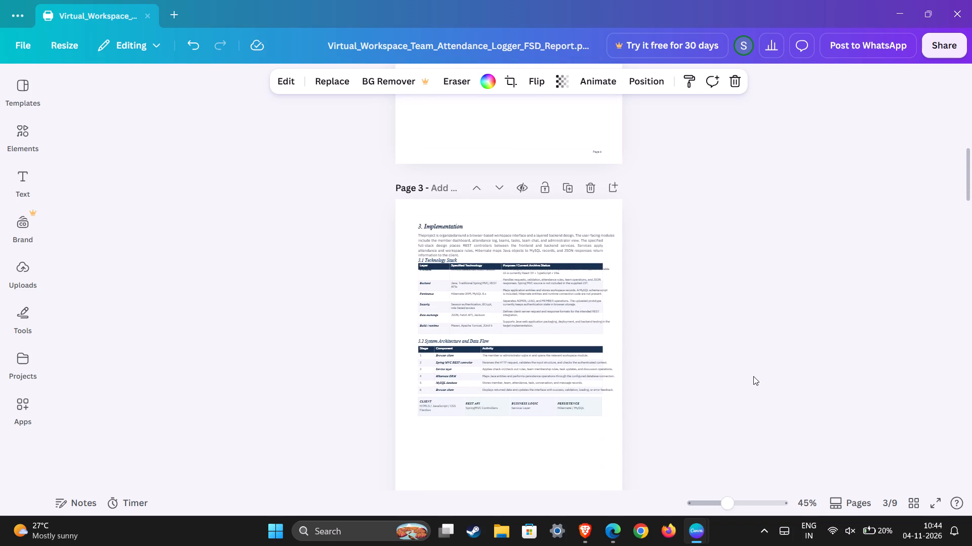
pyautogui.scroll(-1, 753, 376)
pyautogui.click(538, 307)
pyautogui.click(563, 302)
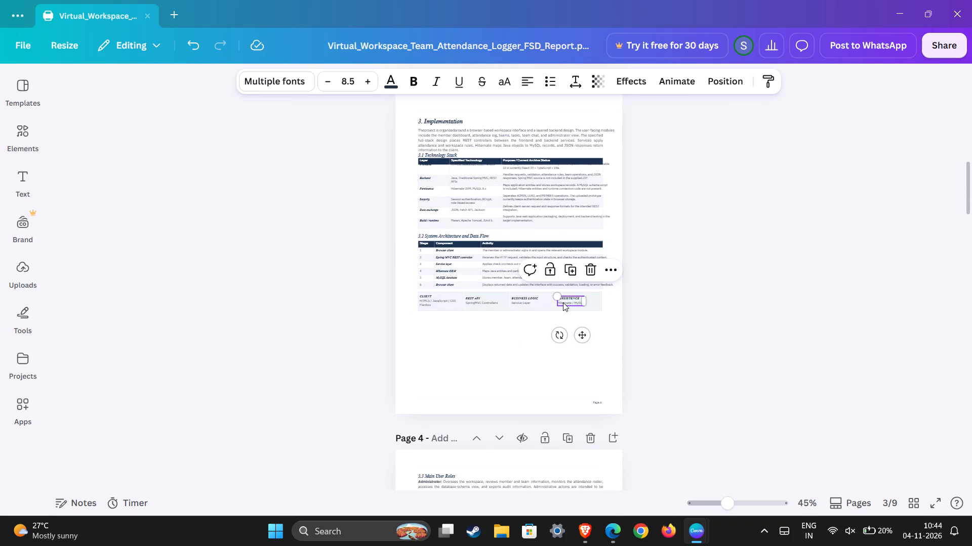
pyautogui.click(472, 309)
pyautogui.click(465, 369)
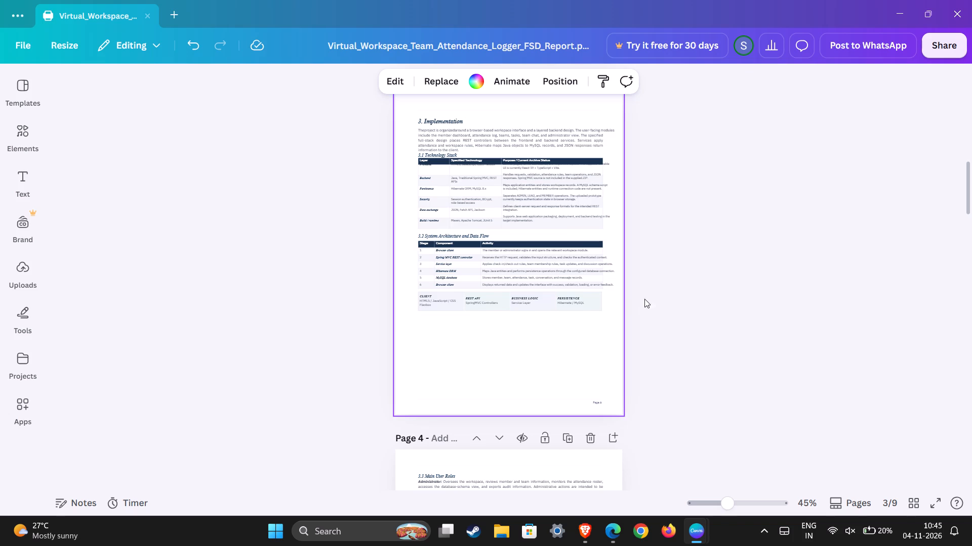
# Enlarge the Main User Roles to Administrator Dashboard text block on page 4 slightly and reposition it to sit centred between the page sides.
pyautogui.scroll(-3, 650, 301)
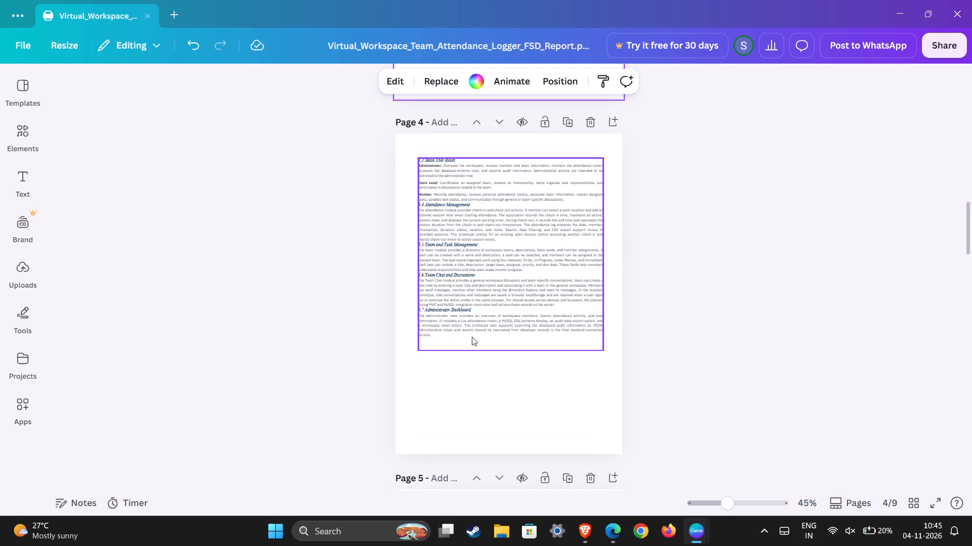
pyautogui.click(456, 324)
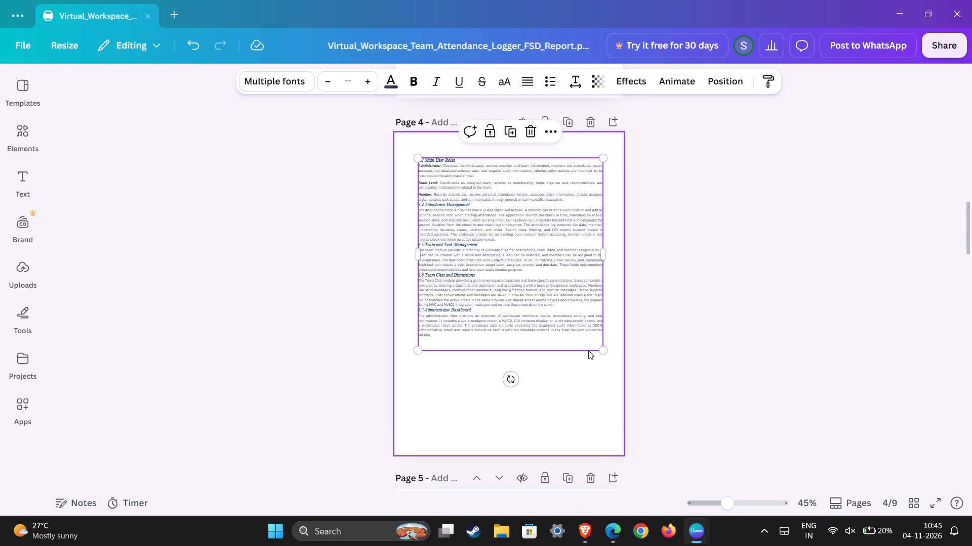
pyautogui.moveTo(604, 349); pyautogui.dragTo(606, 366)
pyautogui.moveTo(547, 316); pyautogui.dragTo(540, 322)
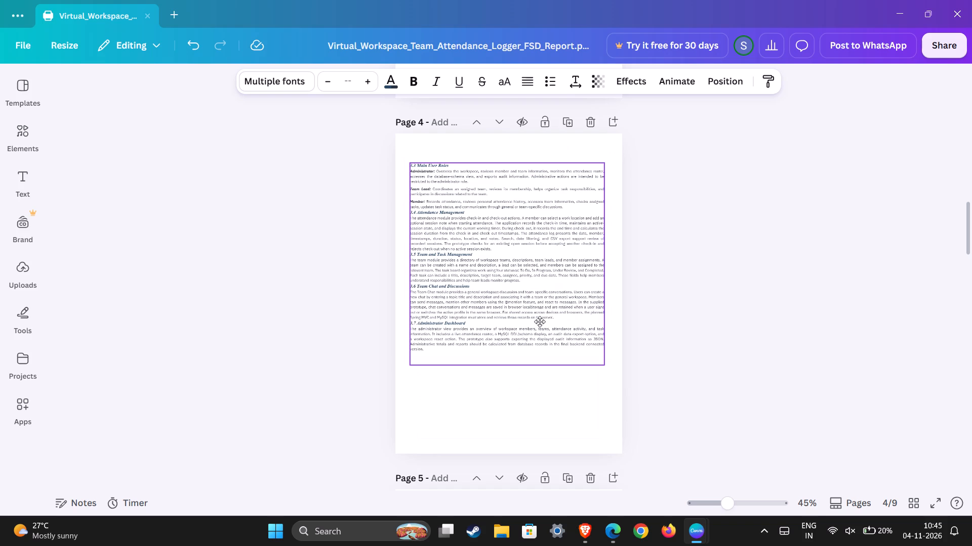
pyautogui.moveTo(540, 322); pyautogui.dragTo(542, 321)
pyautogui.click(547, 376)
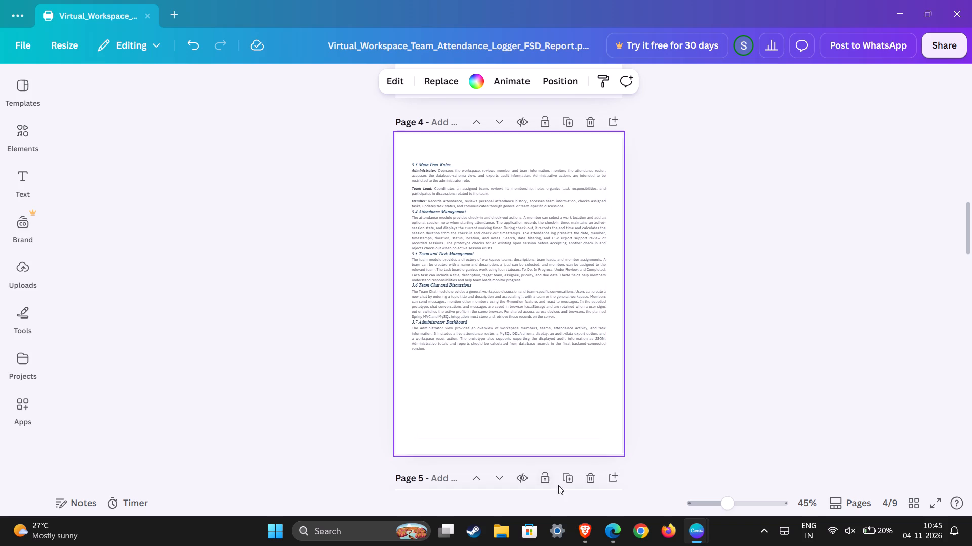
# Insert a blank line above the 3.4 Attendance Management and 3.5 Team and Task Management headings on page 4.
pyautogui.click(575, 207)
pyautogui.click(569, 207)
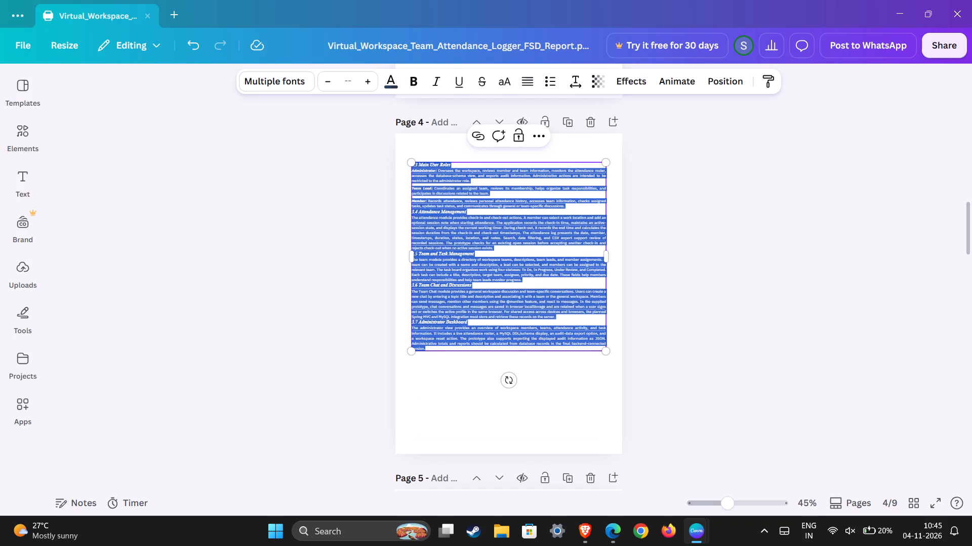
pyautogui.click(570, 207)
pyautogui.press('Return')
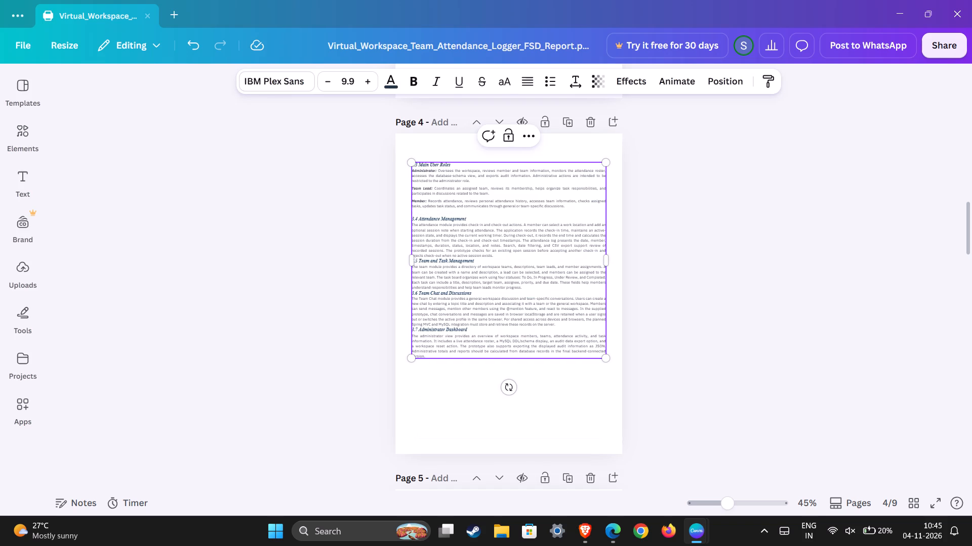
pyautogui.click(534, 257)
pyautogui.press('Return')
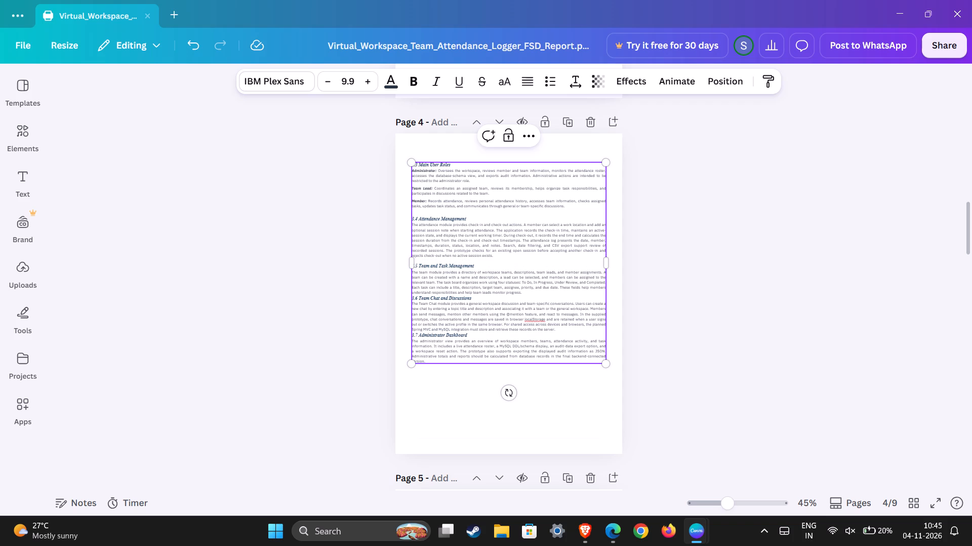
# Insert a blank line above the 3.6 Team Chat and Discussions and 3.7 Administrator Dashboard headings on page 4.
pyautogui.click(538, 295)
pyautogui.press('Up')
pyautogui.press('Right')
pyautogui.press('Right')
pyautogui.press('Right')
pyautogui.press('Right')
pyautogui.press('Right')
pyautogui.press('Right')
pyautogui.press('Right')
pyautogui.press('Right')
pyautogui.press('Right')
pyautogui.press('Right')
pyautogui.press('Right')
pyautogui.press('Right')
pyautogui.press('Right')
pyautogui.press('Right')
pyautogui.press('Right')
pyautogui.press('Right')
pyautogui.press('Right')
pyautogui.press('Right')
pyautogui.press('Right')
pyautogui.press('Right')
pyautogui.press('Right')
pyautogui.press('Right')
pyautogui.press('Right')
pyautogui.press('Right')
pyautogui.press('Right')
pyautogui.press('Right')
pyautogui.press('Right')
pyautogui.press('Return')
pyautogui.press('Down')
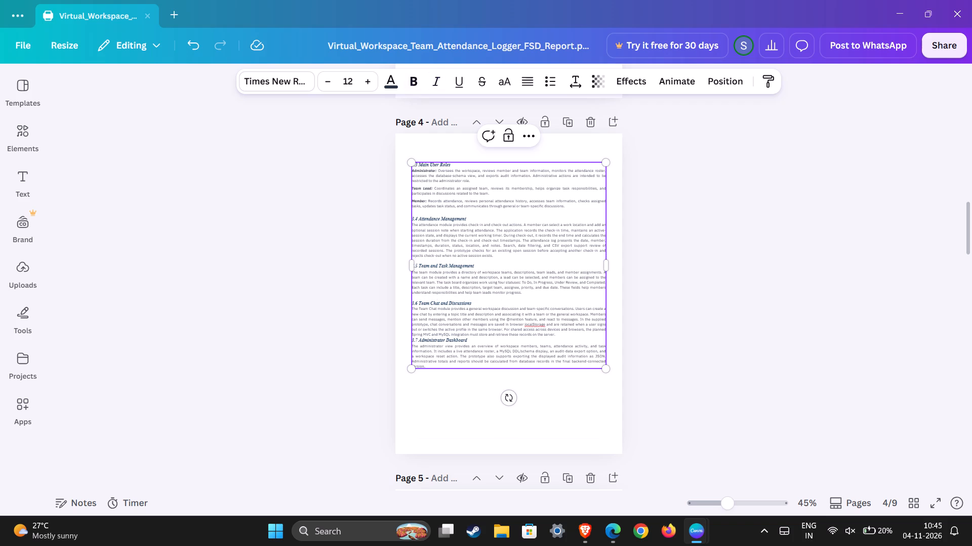
pyautogui.press('Down')
pyautogui.press('Down')
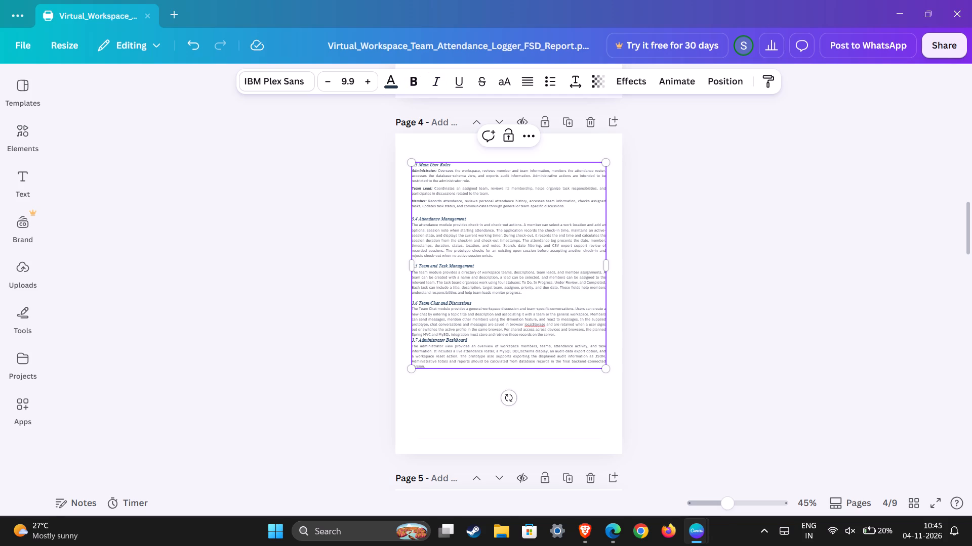
pyautogui.click(481, 303)
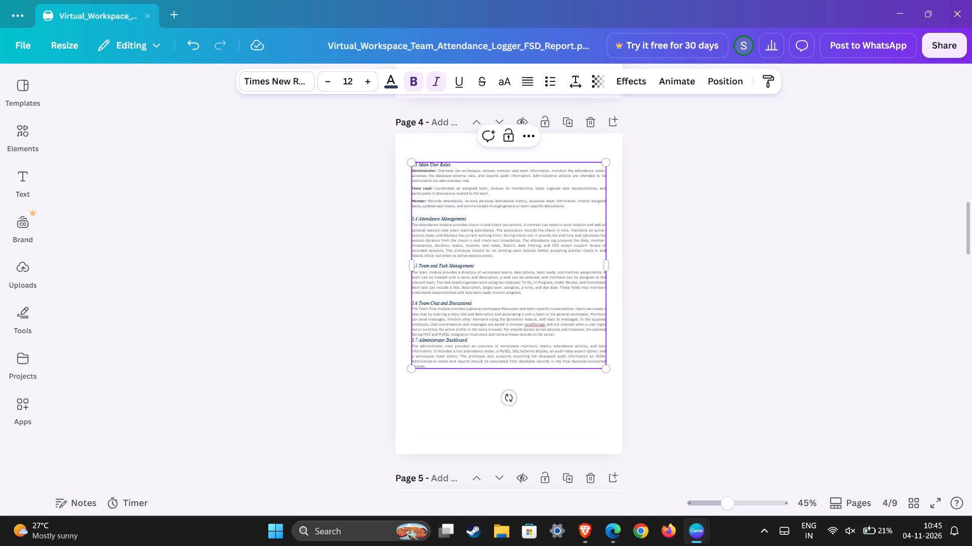
pyautogui.click(565, 334)
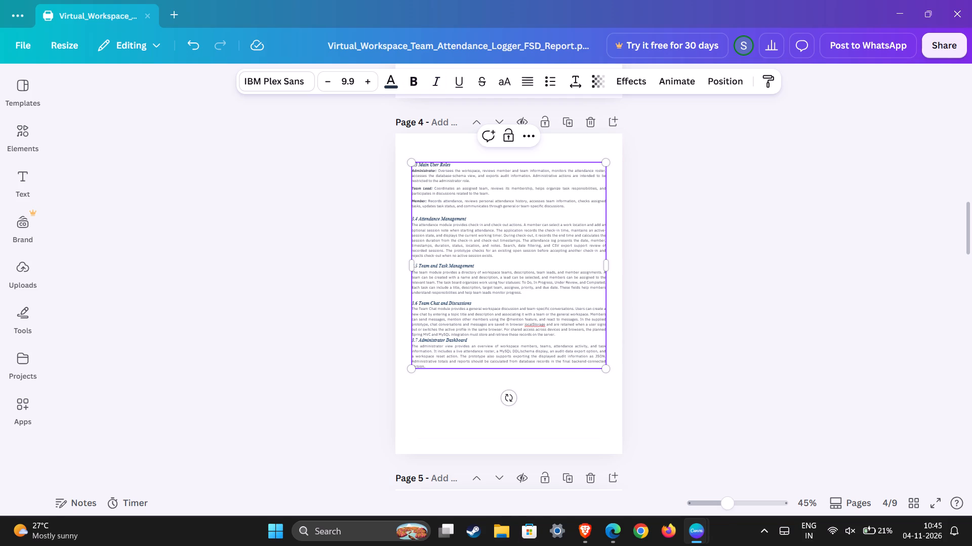
pyautogui.press('Return')
pyautogui.click(556, 415)
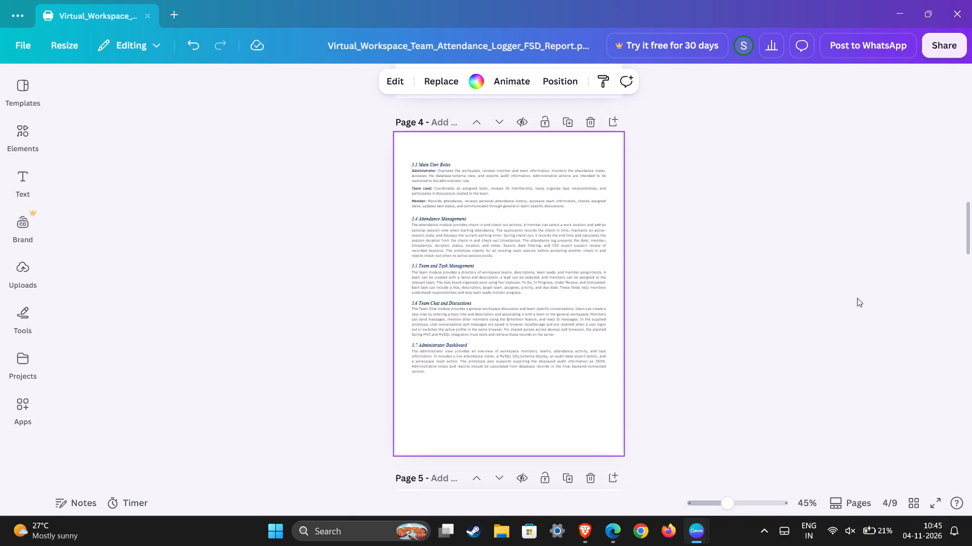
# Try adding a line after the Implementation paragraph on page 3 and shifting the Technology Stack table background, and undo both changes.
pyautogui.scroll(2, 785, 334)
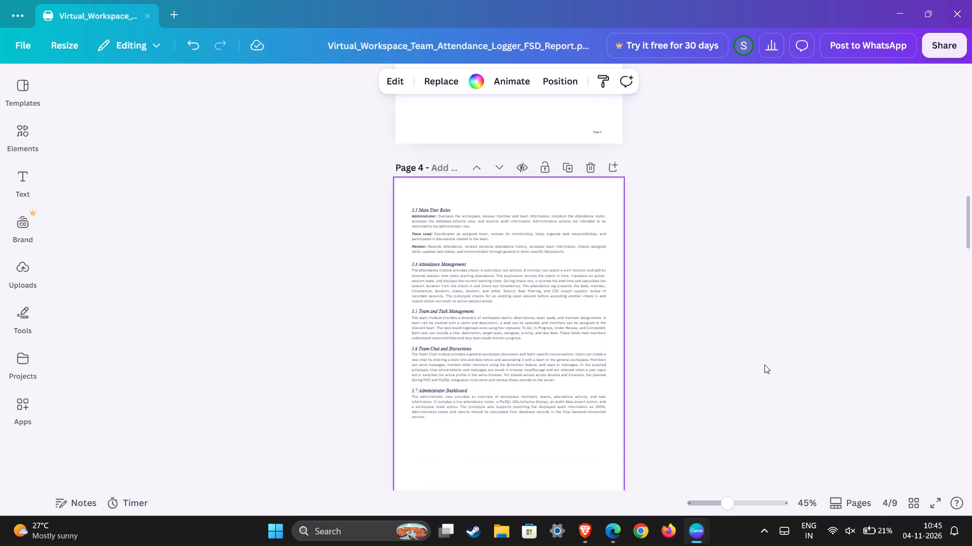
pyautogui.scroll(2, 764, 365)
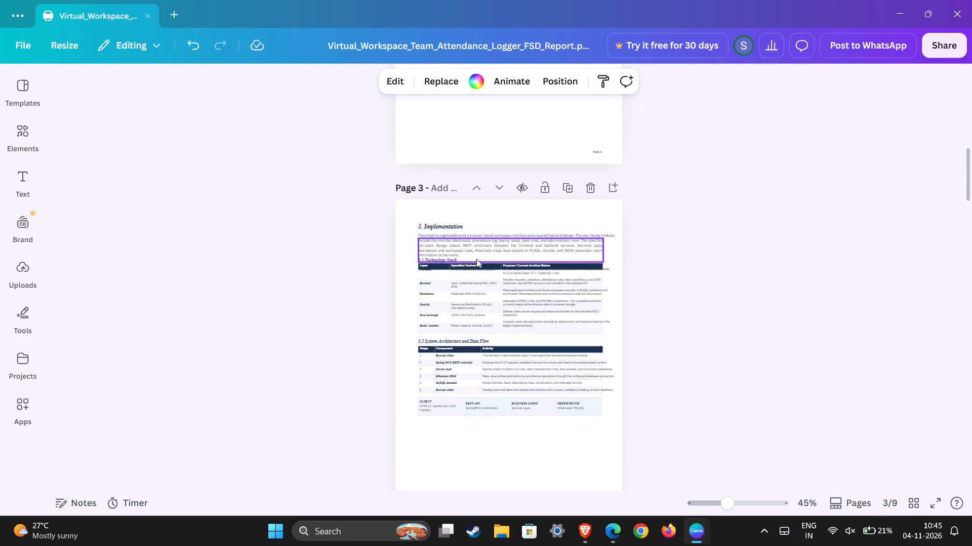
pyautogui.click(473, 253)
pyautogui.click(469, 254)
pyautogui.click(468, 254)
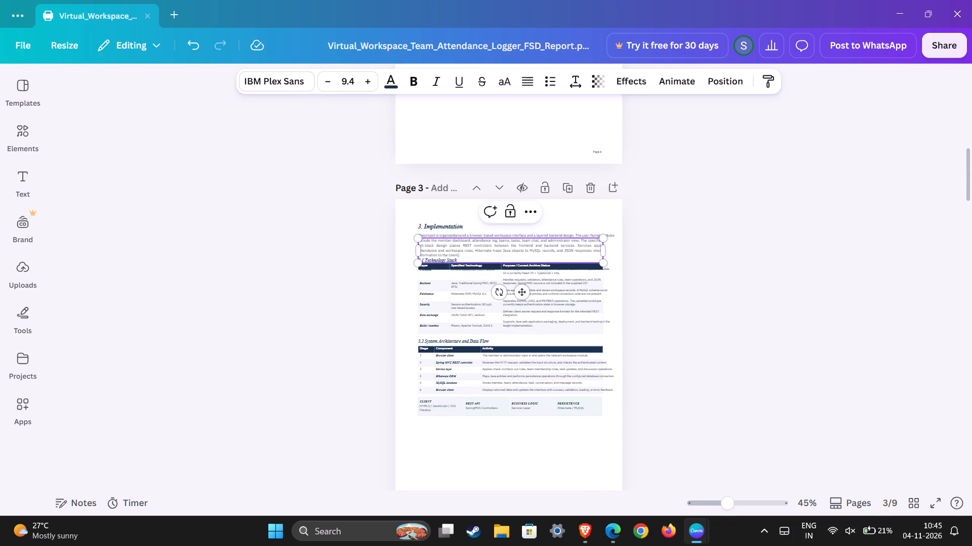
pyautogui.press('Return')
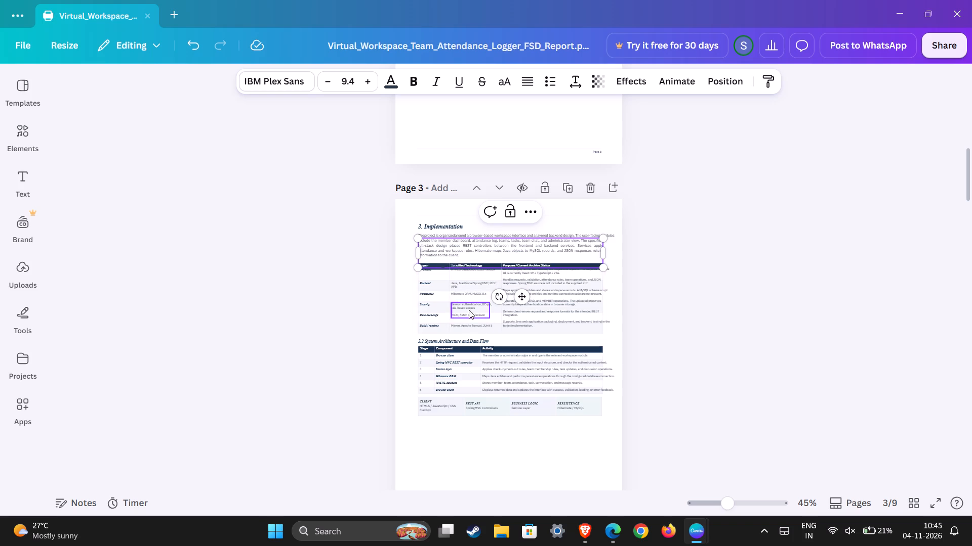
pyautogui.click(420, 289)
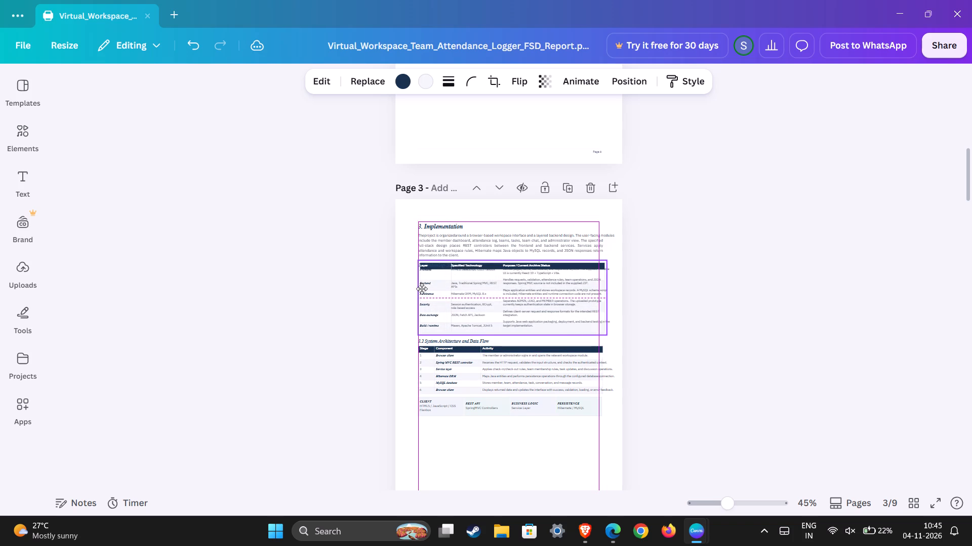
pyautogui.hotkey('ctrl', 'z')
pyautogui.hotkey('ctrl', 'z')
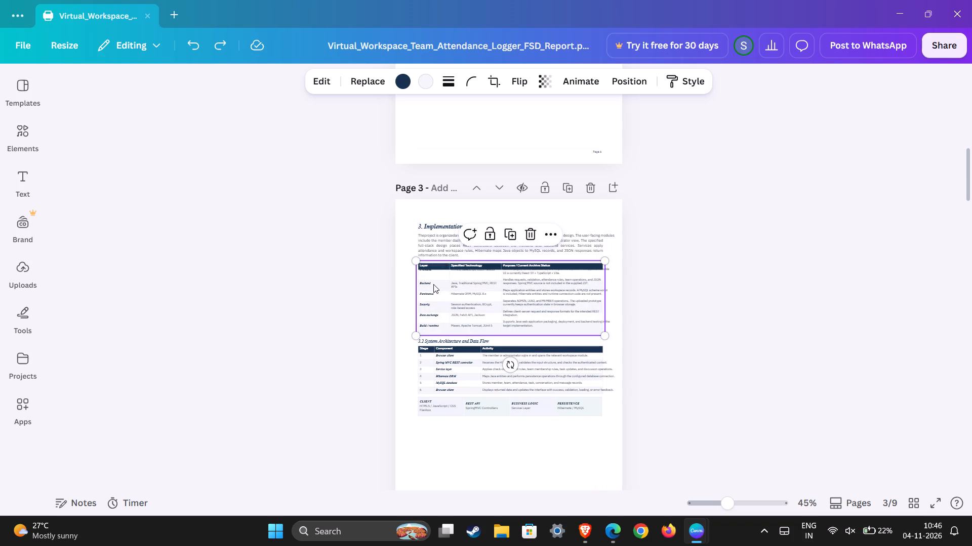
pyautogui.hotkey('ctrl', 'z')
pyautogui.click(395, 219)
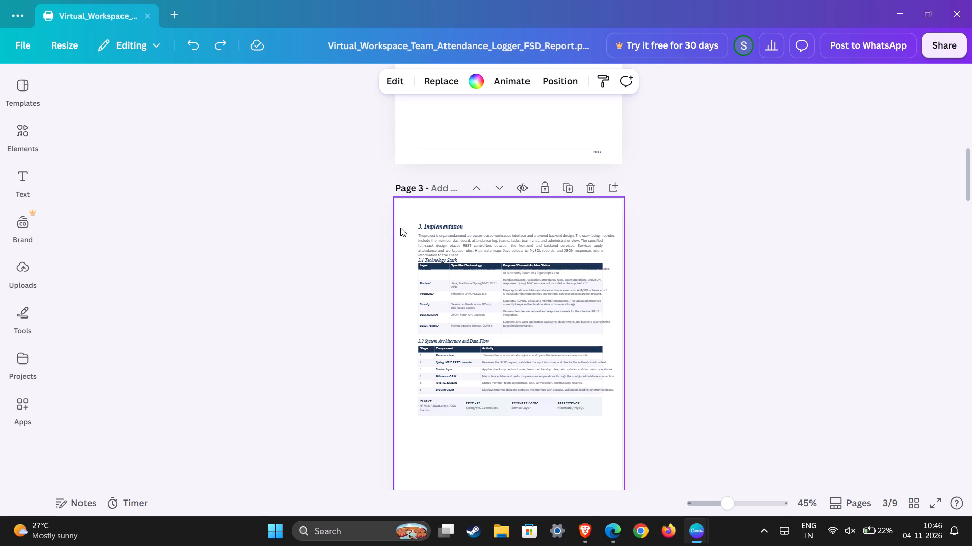
# Move the 3. Implementation heading, the paragraph's first line and its remaining text slightly up on page 3.
pyautogui.click(455, 246)
pyautogui.moveTo(449, 225); pyautogui.dragTo(449, 219)
pyautogui.click(448, 244)
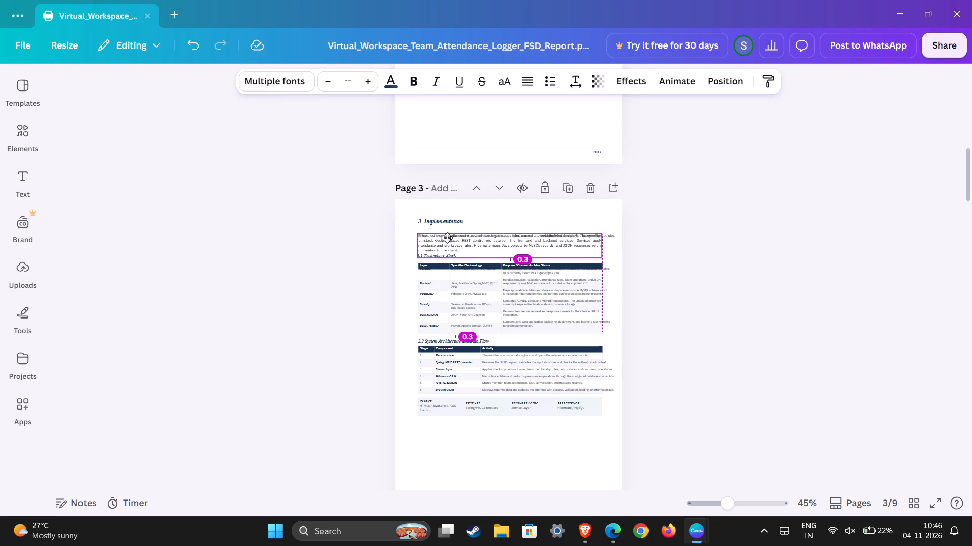
pyautogui.moveTo(462, 235); pyautogui.dragTo(462, 229)
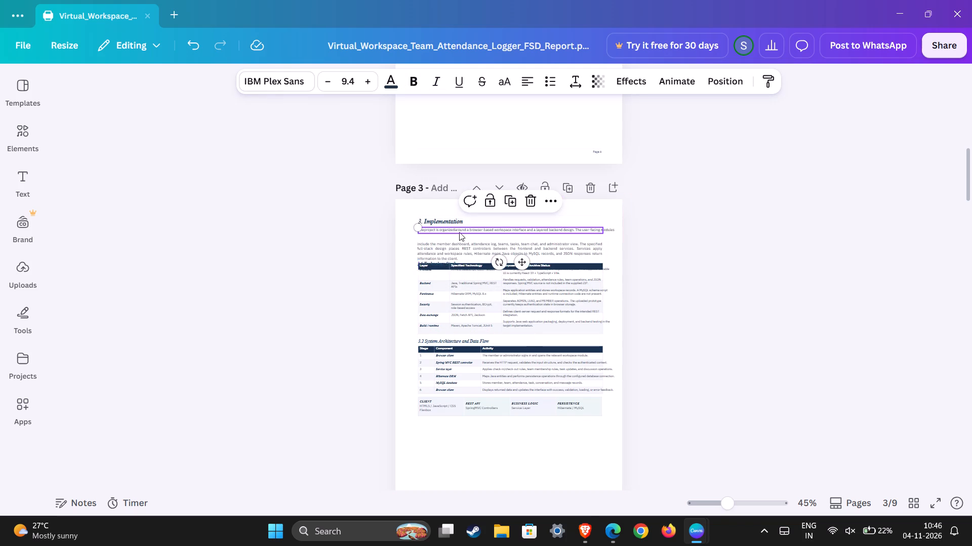
pyautogui.moveTo(457, 246); pyautogui.dragTo(458, 238)
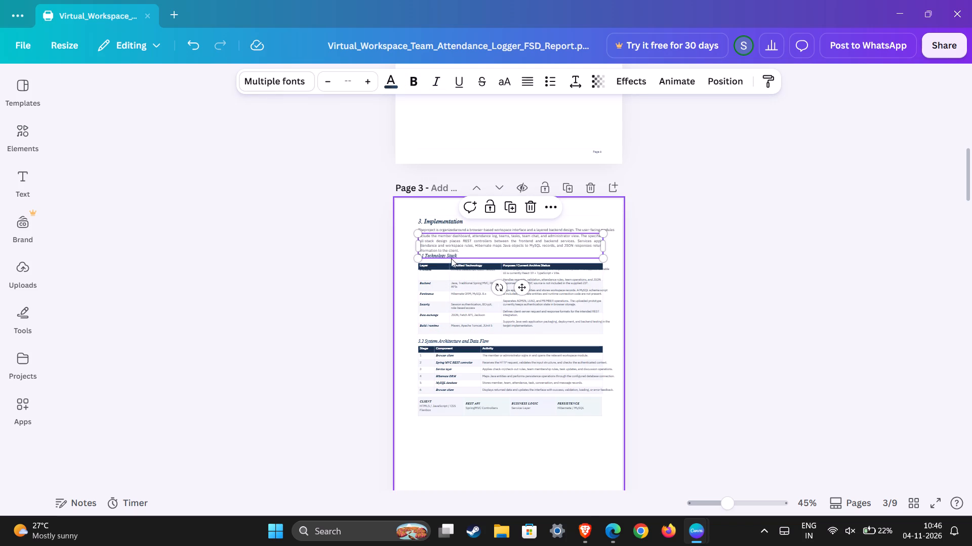
# Insert a blank line between the end of the Implementation paragraph and the 3.1 Technology Stack heading.
pyautogui.click(468, 246)
pyautogui.click(467, 248)
pyautogui.press('Return')
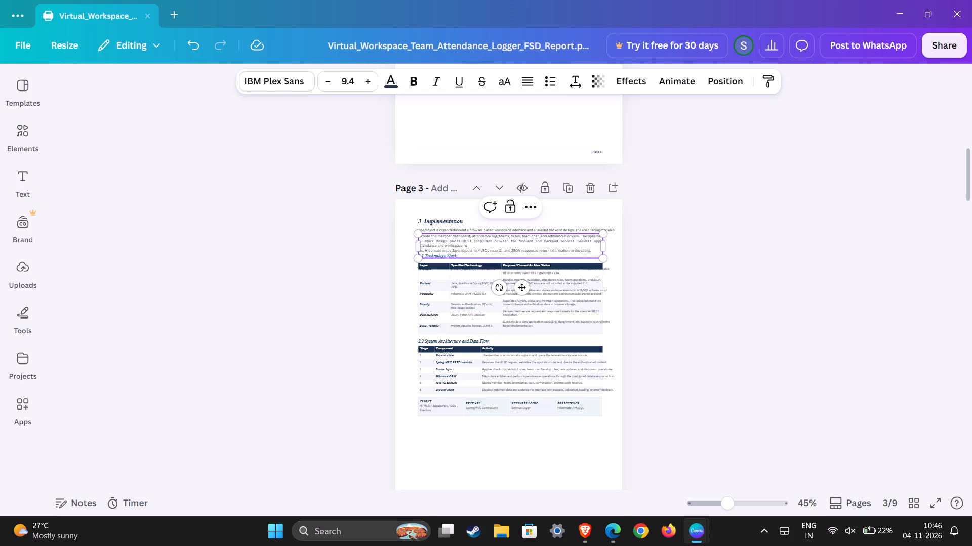
pyautogui.hotkey('ctrl', 'z')
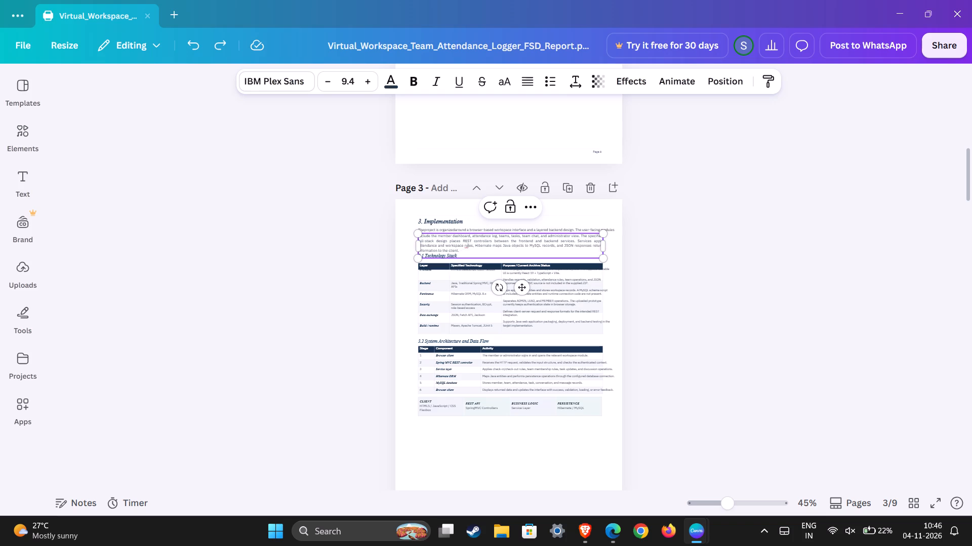
pyautogui.click(472, 252)
pyautogui.press('Return')
pyautogui.click(400, 256)
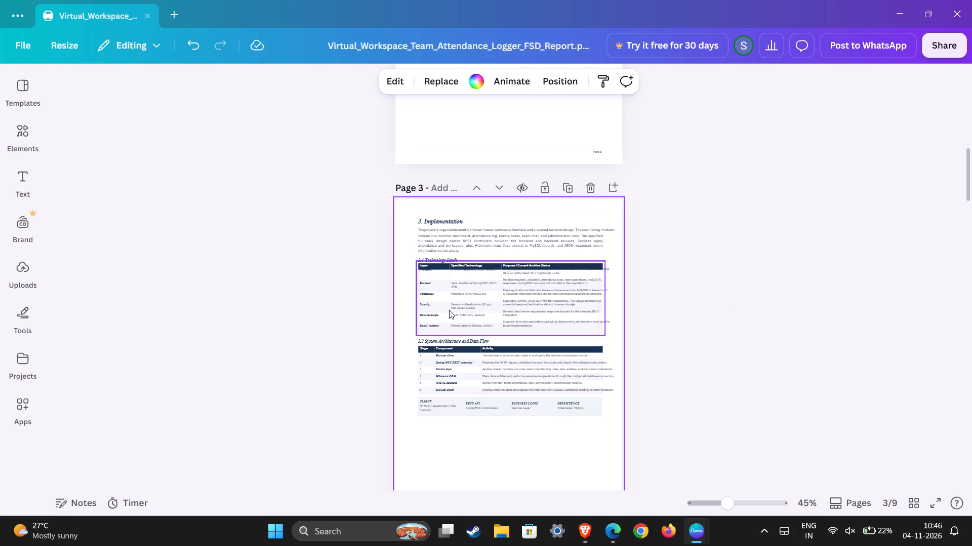
# Slightly enlarge the Purpose / Current Archive Status column text block in the Technology Stack table to font size 7.9.
pyautogui.click(430, 295)
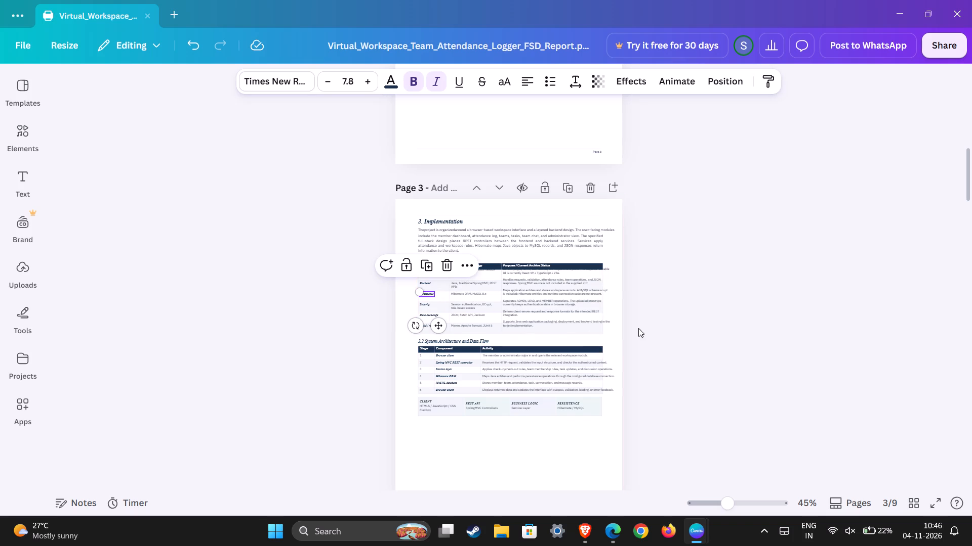
pyautogui.click(705, 327)
pyautogui.click(546, 273)
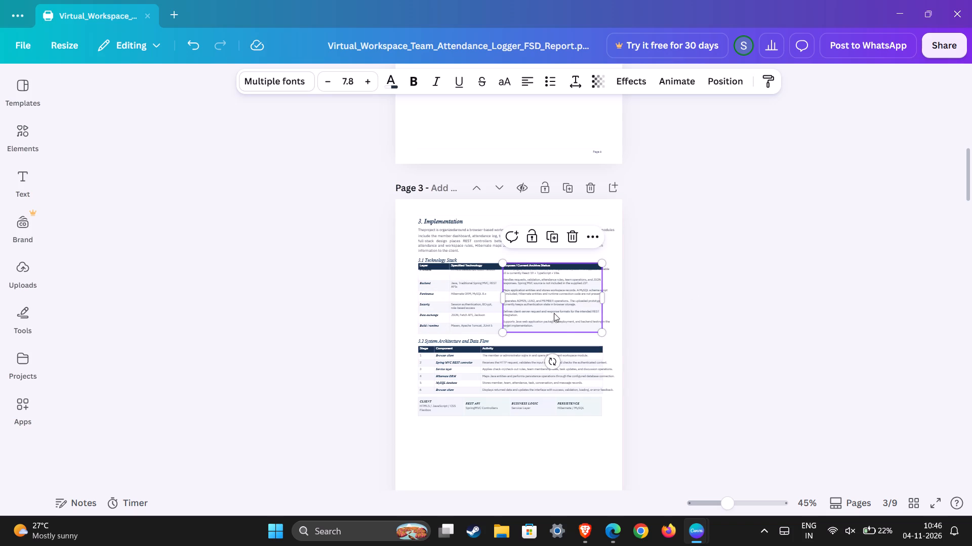
pyautogui.click(601, 333)
# Enlarge the Technology Stack table background so its right edge extends past the text of the last column.
pyautogui.click(443, 330)
pyautogui.moveTo(603, 334); pyautogui.dragTo(606, 335)
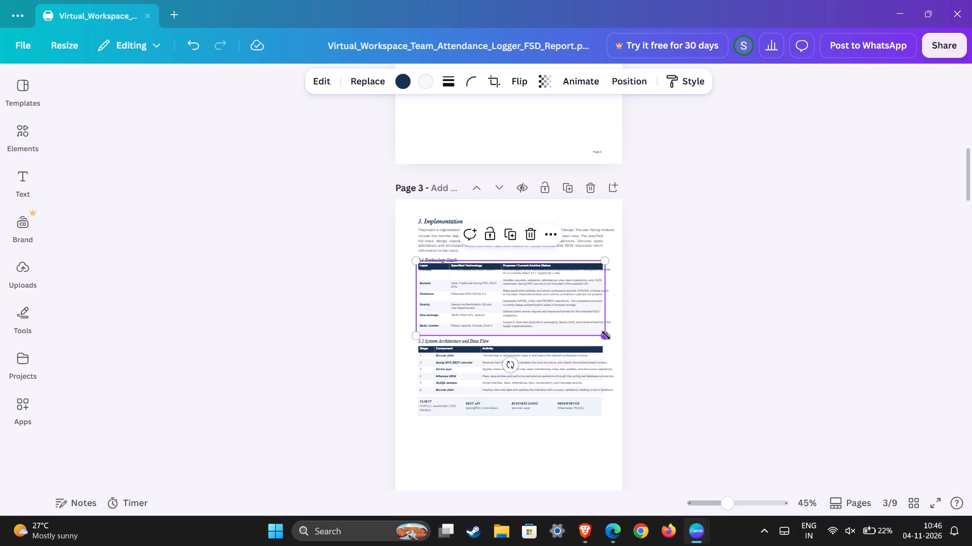
pyautogui.moveTo(606, 335); pyautogui.dragTo(613, 339)
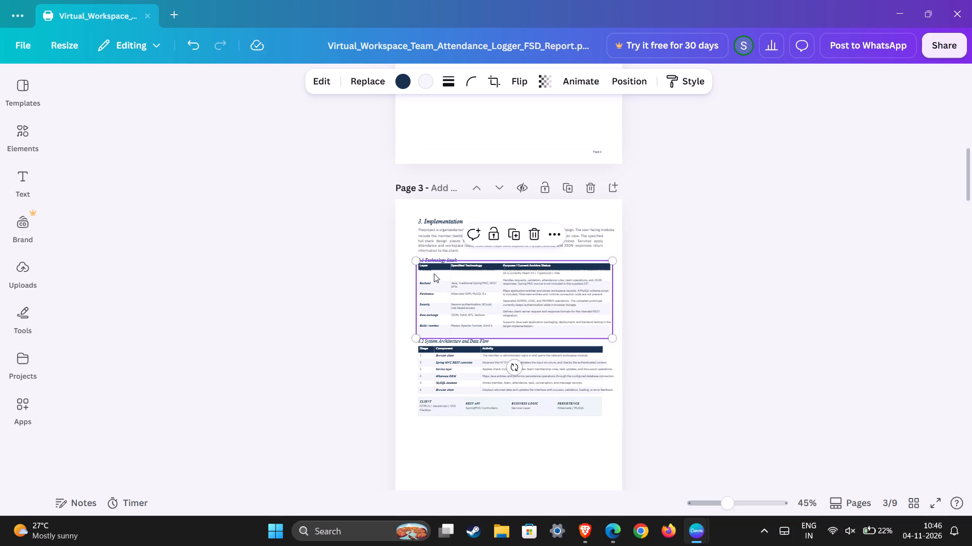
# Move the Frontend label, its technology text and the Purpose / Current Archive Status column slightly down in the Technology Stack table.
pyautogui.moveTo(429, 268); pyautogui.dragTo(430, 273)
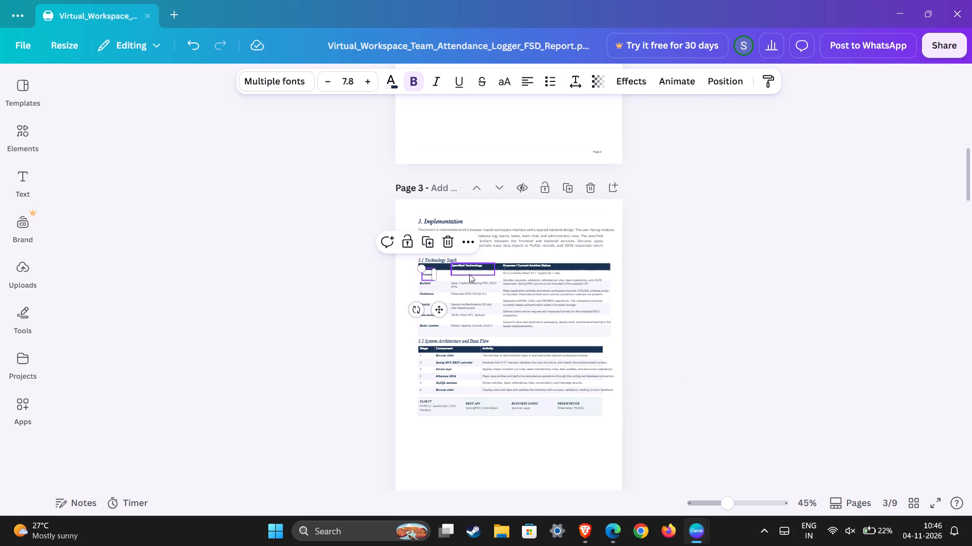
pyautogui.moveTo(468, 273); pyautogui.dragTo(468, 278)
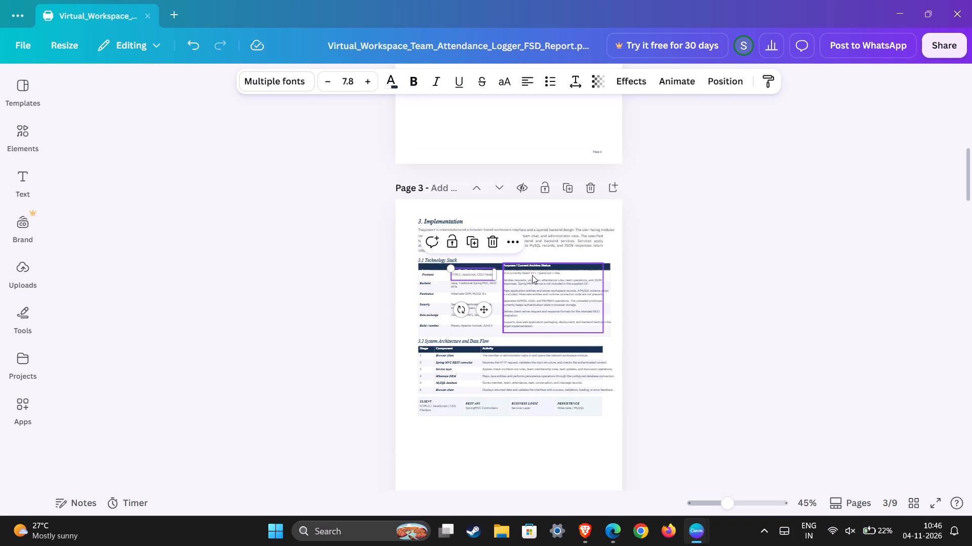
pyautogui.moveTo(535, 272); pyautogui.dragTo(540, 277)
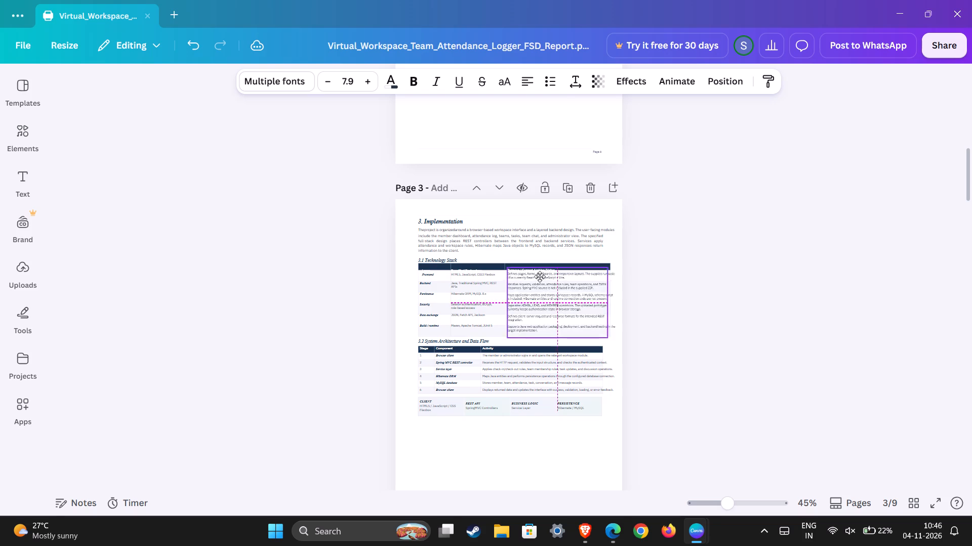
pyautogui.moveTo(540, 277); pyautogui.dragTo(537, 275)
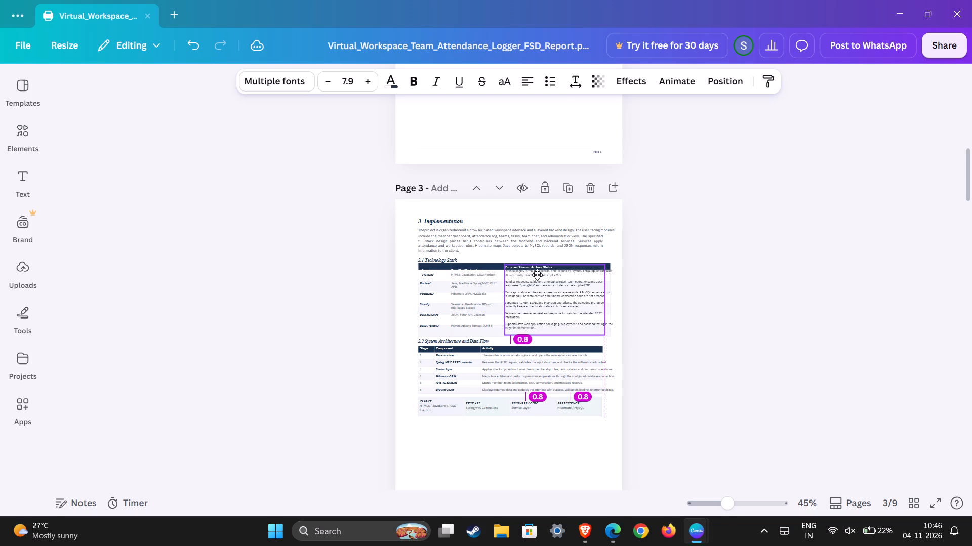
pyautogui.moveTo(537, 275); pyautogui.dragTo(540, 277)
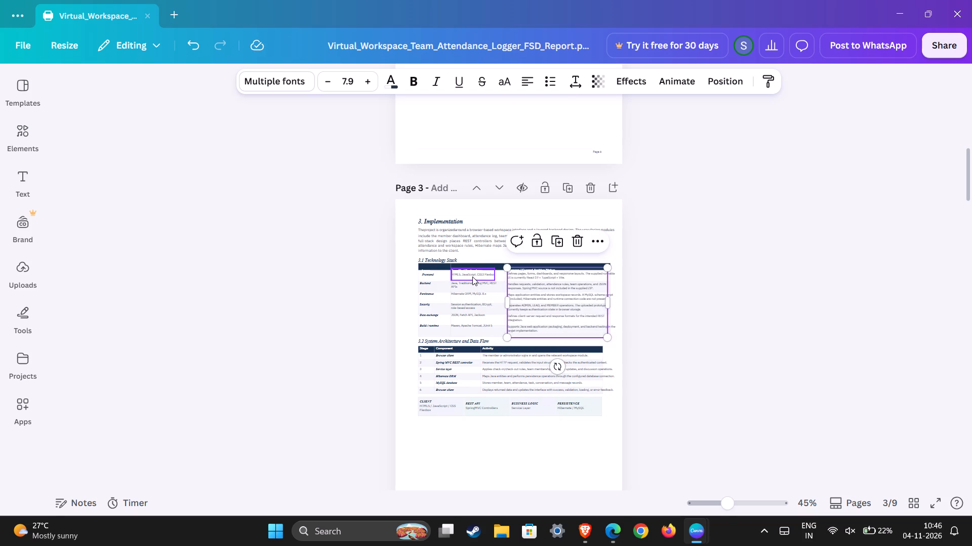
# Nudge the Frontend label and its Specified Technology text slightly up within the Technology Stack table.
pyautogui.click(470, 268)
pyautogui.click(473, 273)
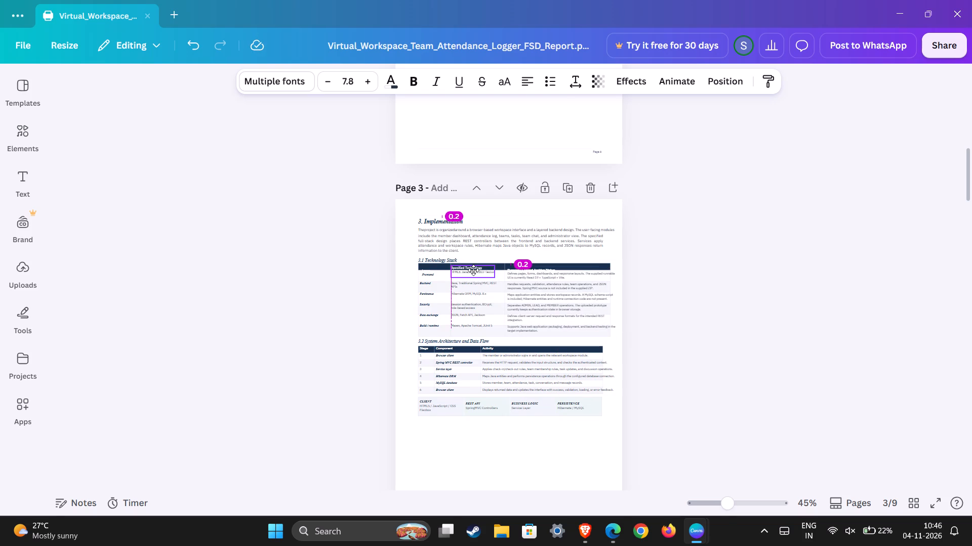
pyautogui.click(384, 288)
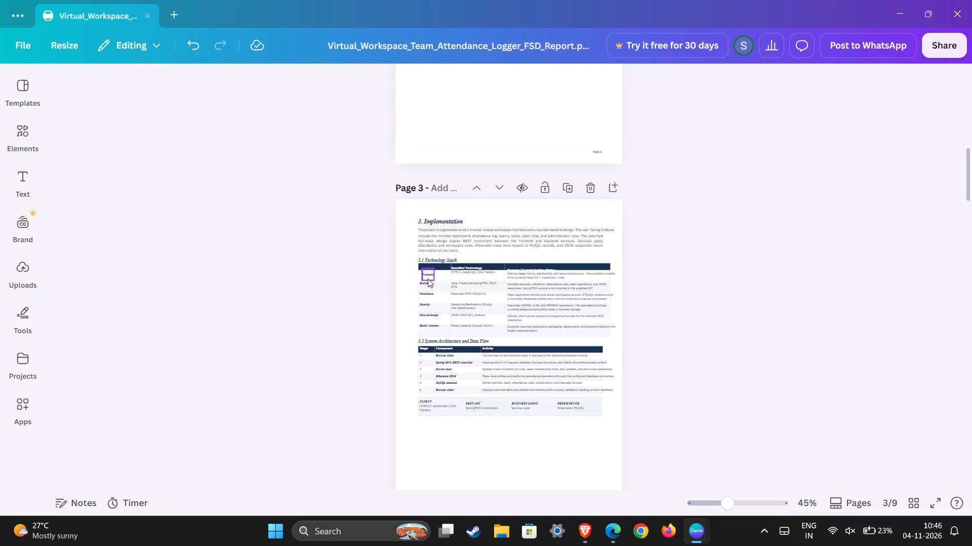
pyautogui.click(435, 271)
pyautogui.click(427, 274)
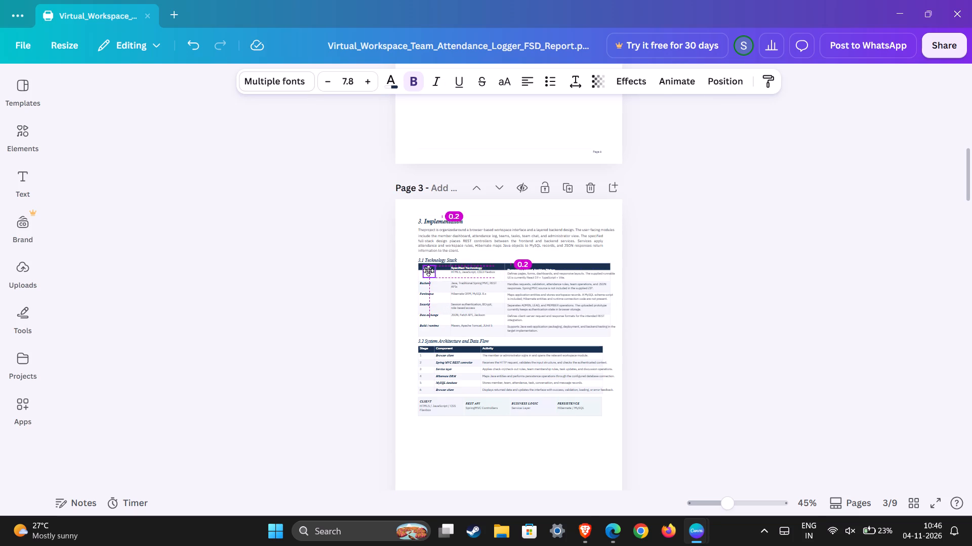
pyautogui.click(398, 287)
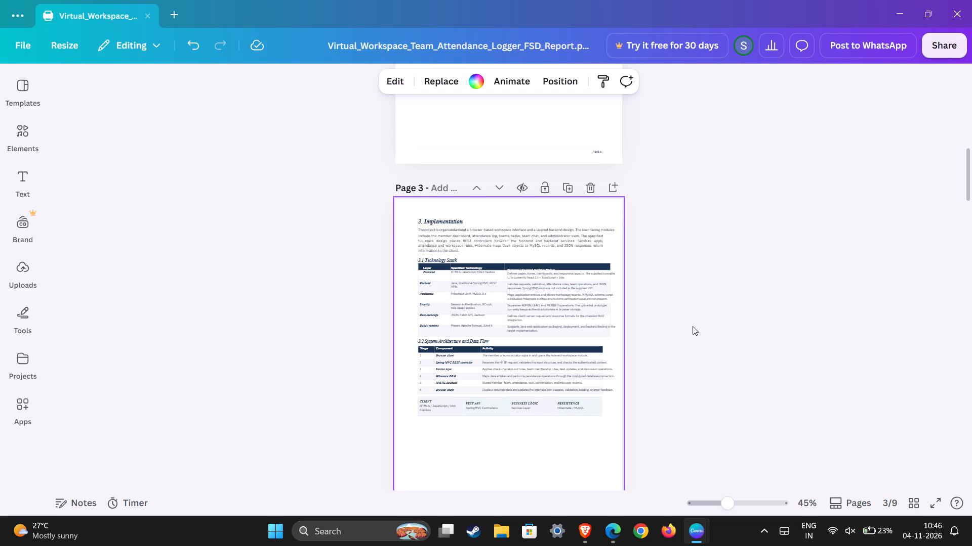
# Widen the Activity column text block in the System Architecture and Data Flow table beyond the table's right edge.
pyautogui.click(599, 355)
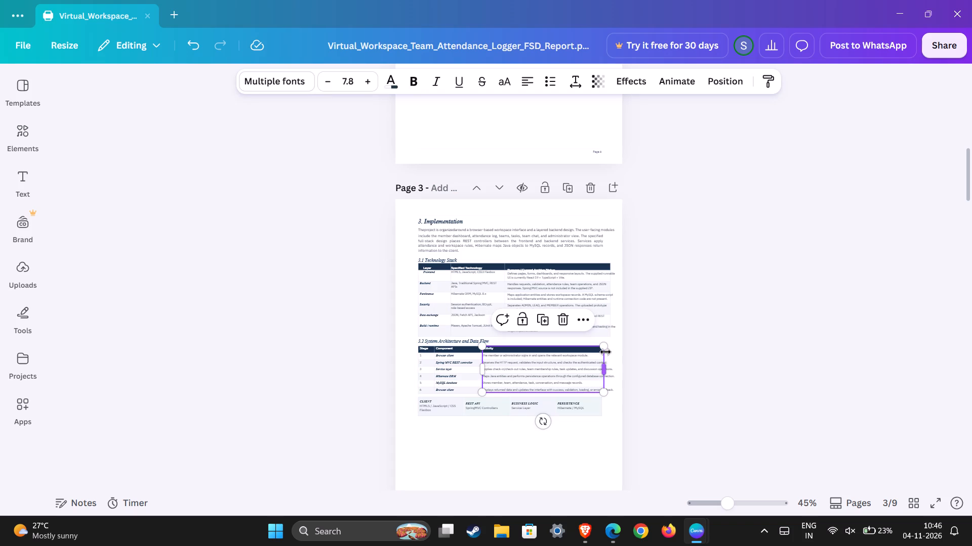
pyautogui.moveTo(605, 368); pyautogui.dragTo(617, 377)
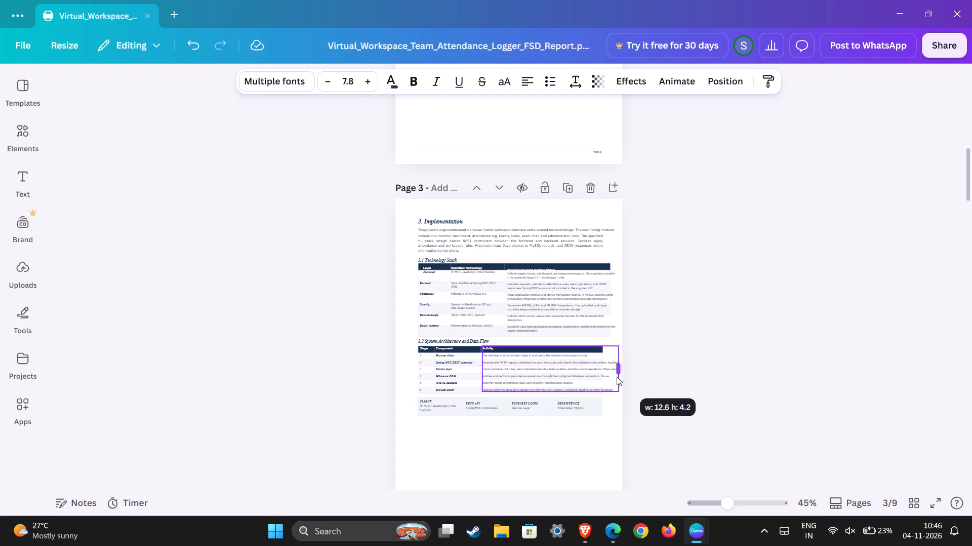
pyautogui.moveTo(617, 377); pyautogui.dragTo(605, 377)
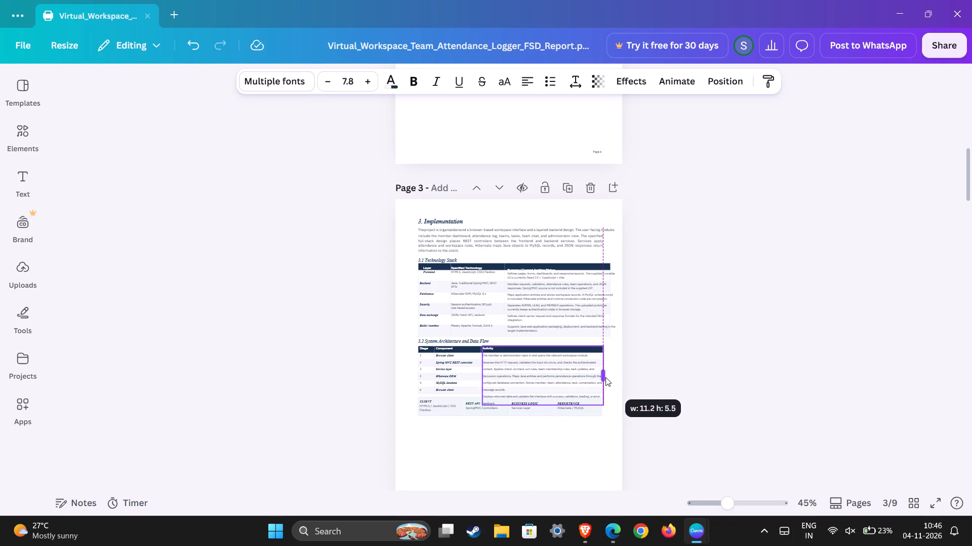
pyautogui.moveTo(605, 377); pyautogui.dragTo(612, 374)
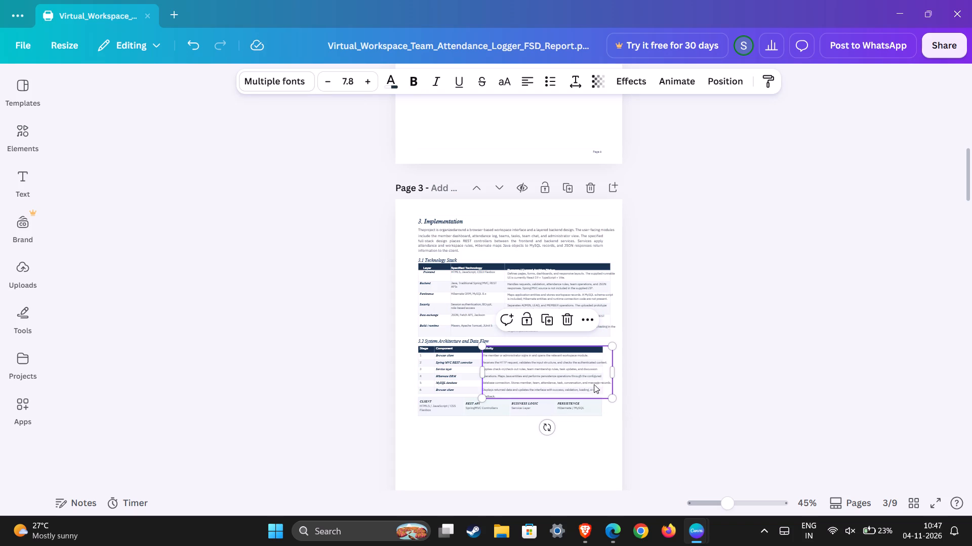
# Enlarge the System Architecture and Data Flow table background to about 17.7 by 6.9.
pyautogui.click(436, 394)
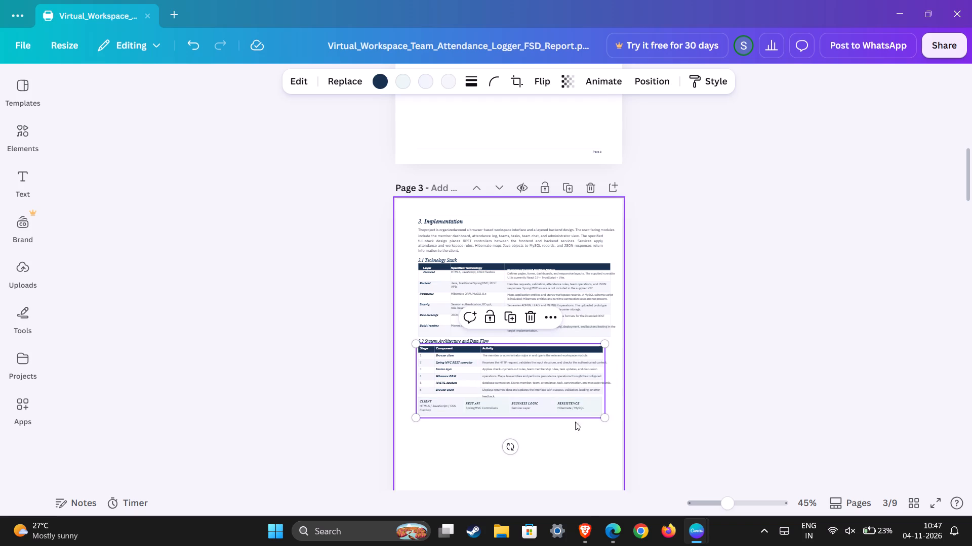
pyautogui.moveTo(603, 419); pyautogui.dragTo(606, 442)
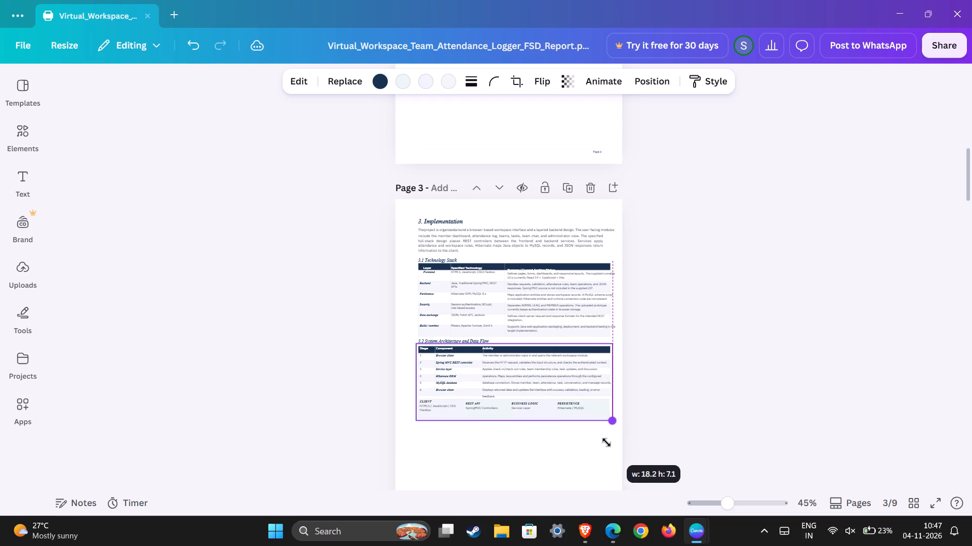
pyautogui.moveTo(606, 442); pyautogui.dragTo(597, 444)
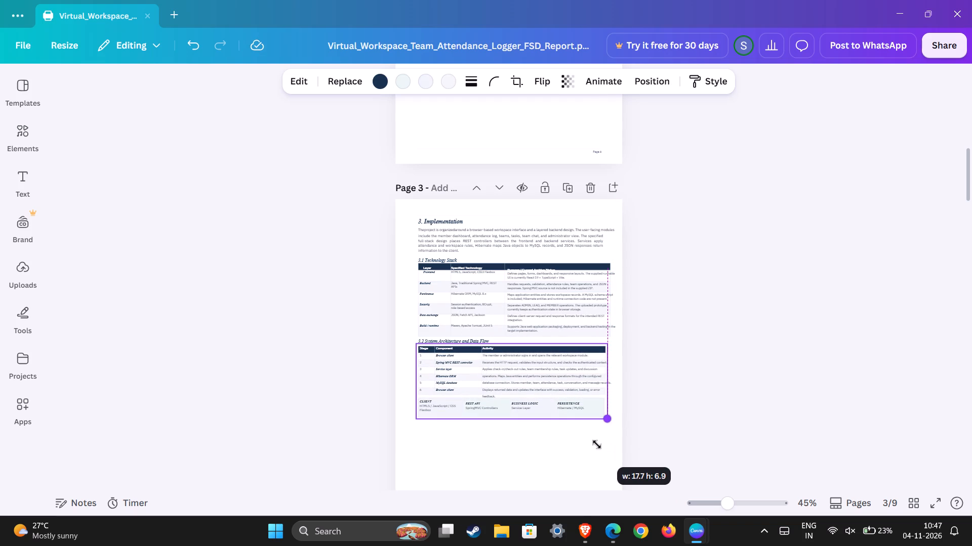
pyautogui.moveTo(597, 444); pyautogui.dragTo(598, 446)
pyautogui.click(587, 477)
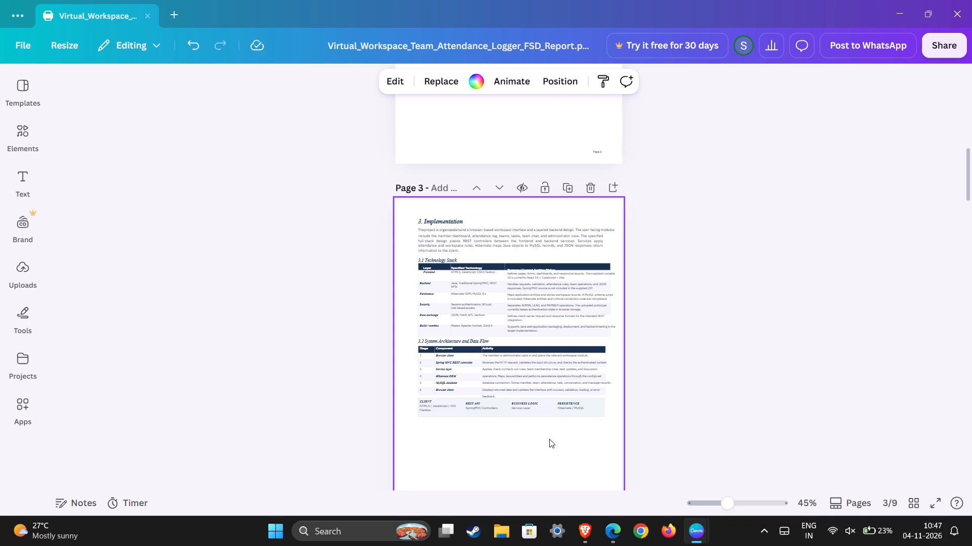
# Undo the recent layout edits, going back past the page 3 table, Implementation heading and paragraph changes.
pyautogui.hotkey('ctrl', 'z')
pyautogui.hotkey('ctrl', 'z')
pyautogui.hotkey('ctrl', 'z')
pyautogui.hotkey('ctrl', 'z')
pyautogui.hotkey('ctrl', 'z')
pyautogui.hotkey('ctrl', 'z')
pyautogui.hotkey('ctrl', 'z')
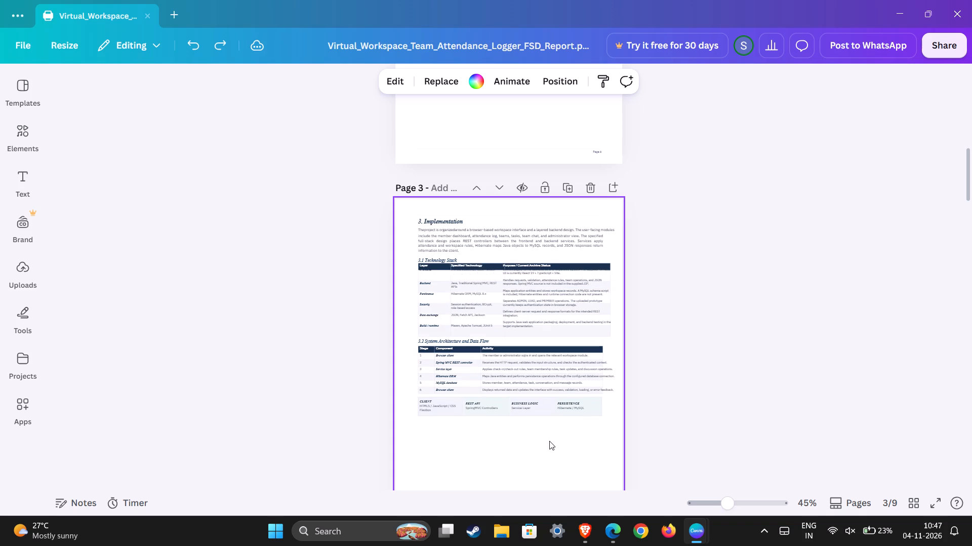
pyautogui.hotkey('ctrl', 'z')
pyautogui.hotkey('ctrl', 'z')
pyautogui.hotkey('ctrl', 'z')
pyautogui.hotkey('ctrl', 'z')
pyautogui.hotkey('ctrl', 'z')
pyautogui.hotkey('ctrl', 'z')
pyautogui.hotkey('ctrl', 'z')
pyautogui.hotkey('ctrl', 'z')
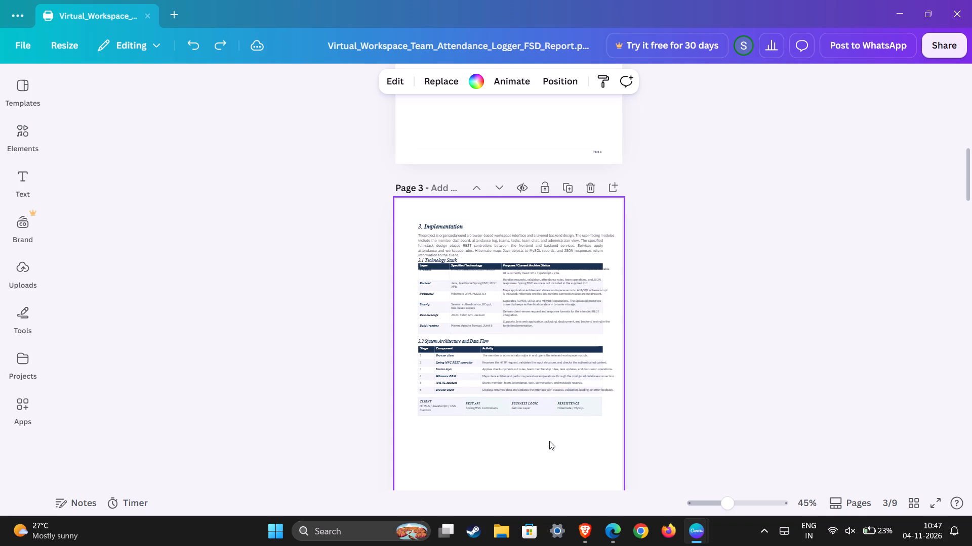
pyautogui.hotkey('ctrl', 'z')
pyautogui.hotkey('ctrl', 'z')
pyautogui.hotkey('ctrl', 'z')
pyautogui.hotkey('ctrl', 'z')
pyautogui.hotkey('ctrl', 'z')
pyautogui.hotkey('ctrl', 'z')
pyautogui.hotkey('ctrl', 'z')
pyautogui.hotkey('ctrl', 'z')
pyautogui.hotkey('ctrl', 'z')
pyautogui.hotkey('ctrl', 'z')
pyautogui.hotkey('ctrl', 'z')
# Look through the report's pages from page 3 to page 9 to check their layout and content.
pyautogui.scroll(-6, 560, 426)
pyautogui.scroll(2, 577, 343)
pyautogui.scroll(-1, 581, 346)
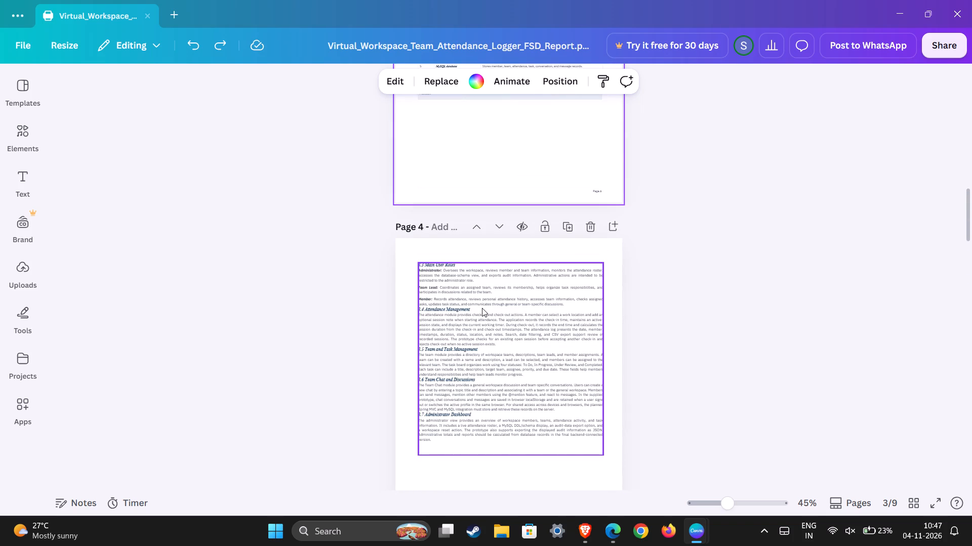
pyautogui.hotkey('ctrl', 'h')
pyautogui.hotkey('ctrl', 'h')
pyautogui.hotkey('ctrl', 'h')
pyautogui.scroll(-3, 520, 388)
pyautogui.scroll(1, 510, 372)
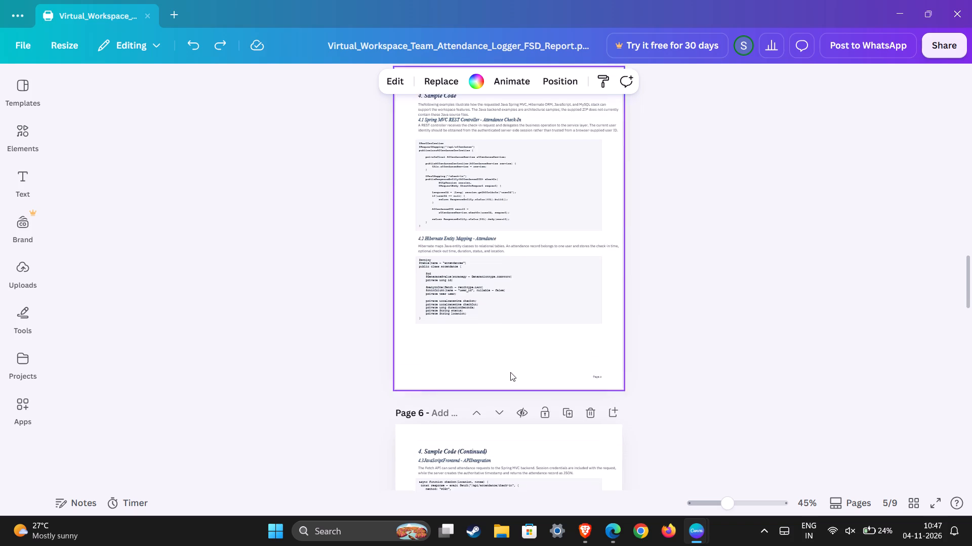
pyautogui.scroll(1, 510, 372)
pyautogui.scroll(-5, 510, 372)
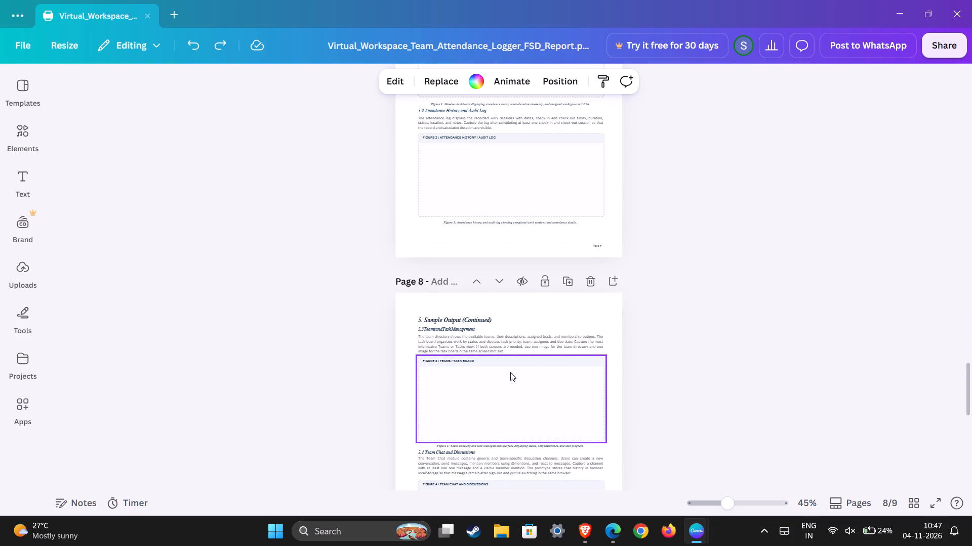
pyautogui.scroll(-4, 510, 372)
pyautogui.scroll(13, 510, 372)
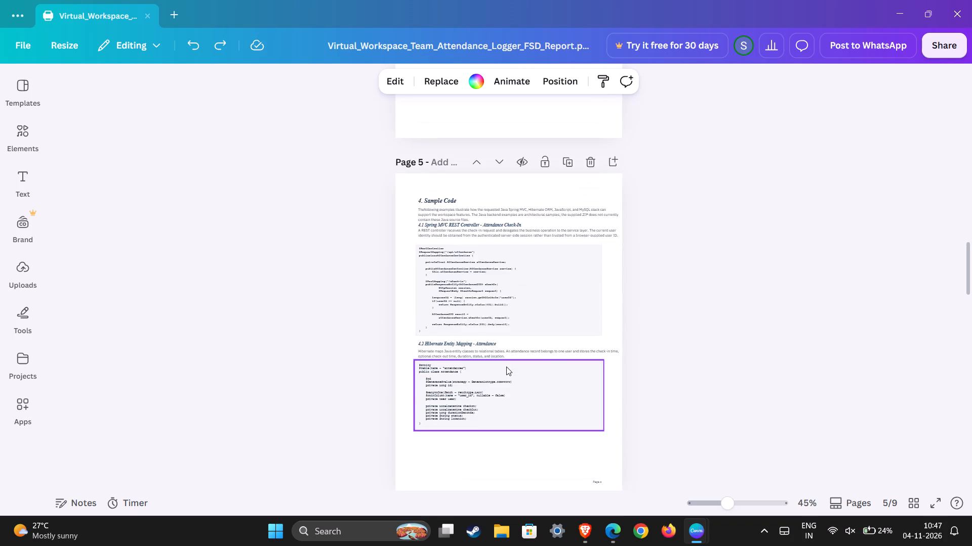
pyautogui.scroll(4, 506, 367)
pyautogui.scroll(-20, 506, 367)
pyautogui.scroll(-3, 506, 367)
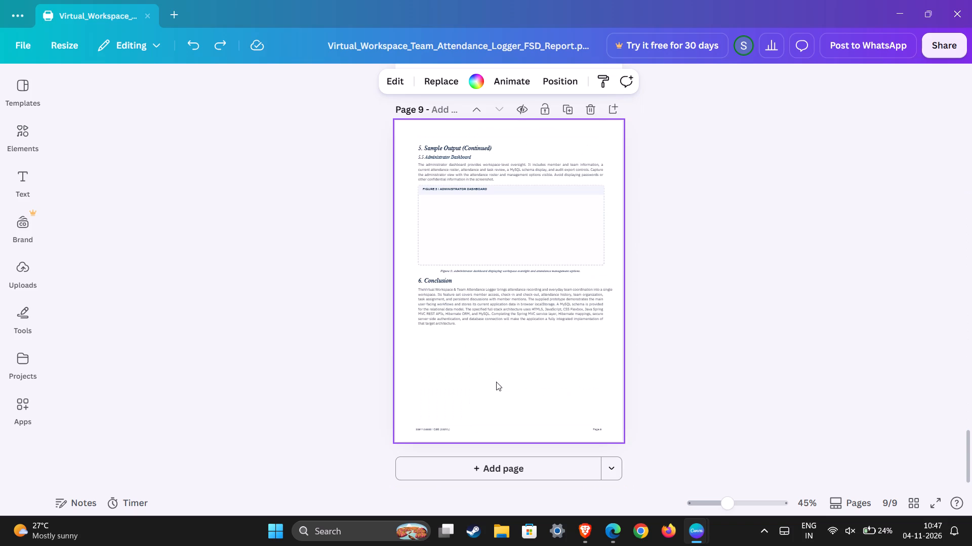
# Delete the footer text at the bottom left of page 9, keeping the page number.
pyautogui.click(434, 431)
pyautogui.press('BackSpace')
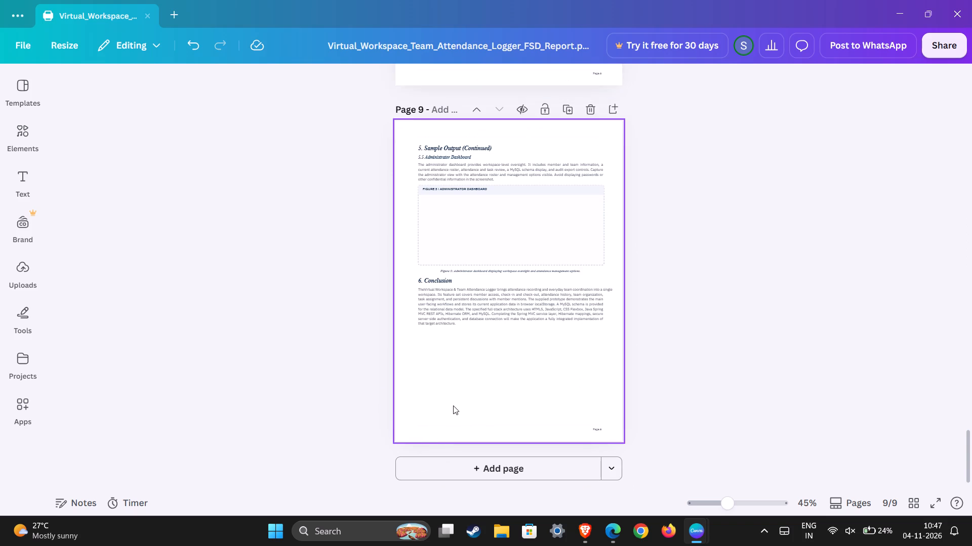
# Remove "(Continued)" from the page 6 heading so it reads "4. Sample Code".
pyautogui.scroll(2, 453, 405)
pyautogui.scroll(8, 456, 288)
pyautogui.scroll(1, 489, 316)
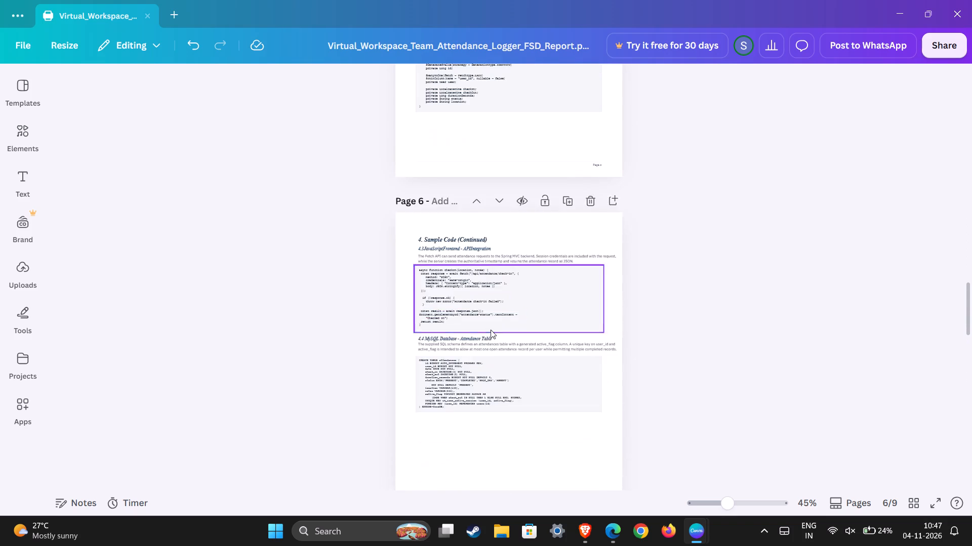
pyautogui.scroll(2, 530, 419)
pyautogui.scroll(-2, 496, 347)
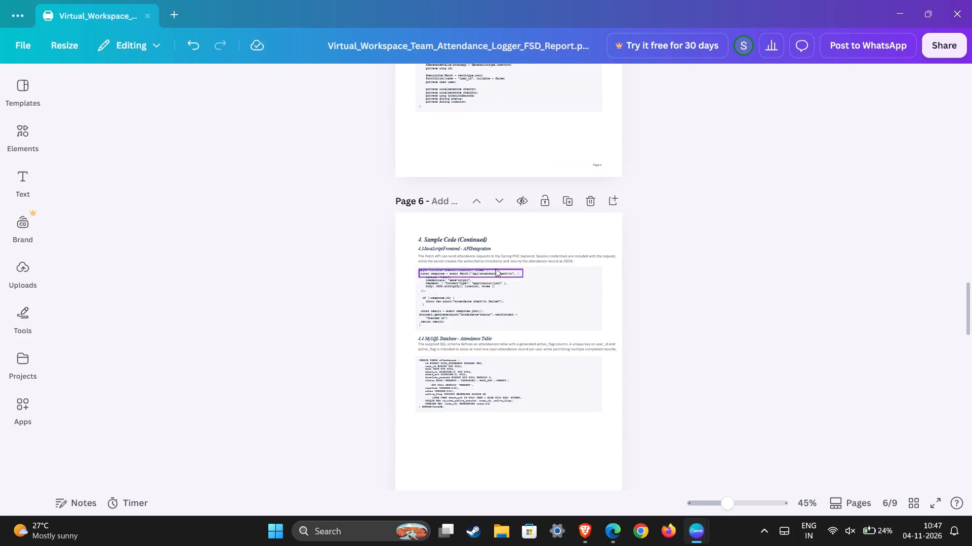
pyautogui.click(479, 245)
pyautogui.click(482, 241)
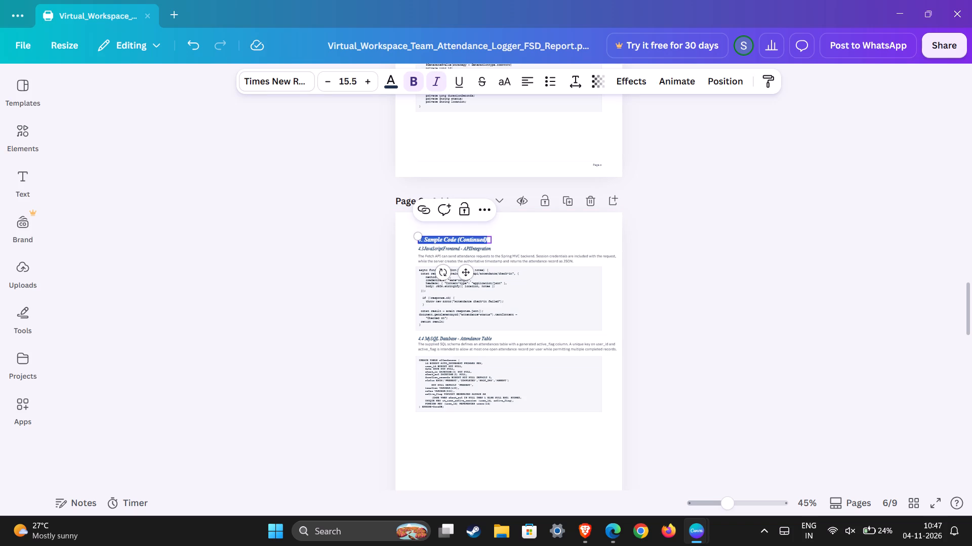
pyautogui.click(492, 240)
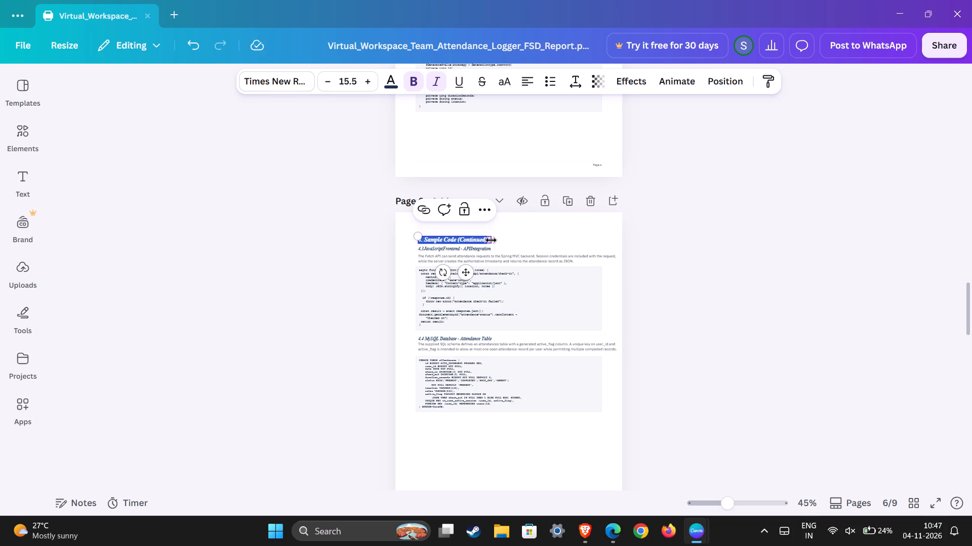
pyautogui.click(484, 241)
pyautogui.click(487, 241)
pyautogui.press('BackSpace')
pyautogui.press('BackSpace')
pyautogui.press('BackSpace')
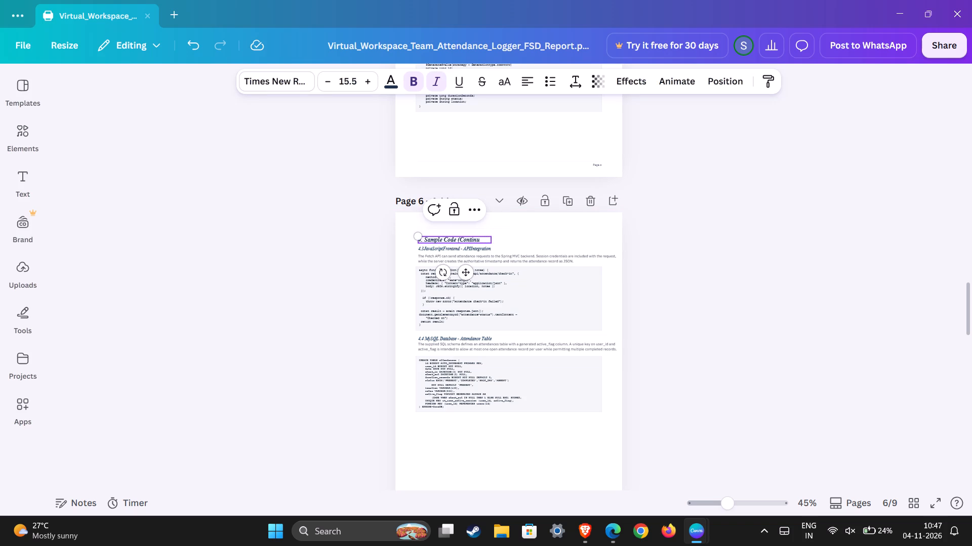
pyautogui.press('BackSpace')
pyautogui.press('BackSpace')
pyautogui.press('BackSpace')
pyautogui.press('BackSpace')
pyautogui.press('BackSpace')
pyautogui.press('BackSpace')
pyautogui.press('BackSpace')
pyautogui.press('BackSpace')
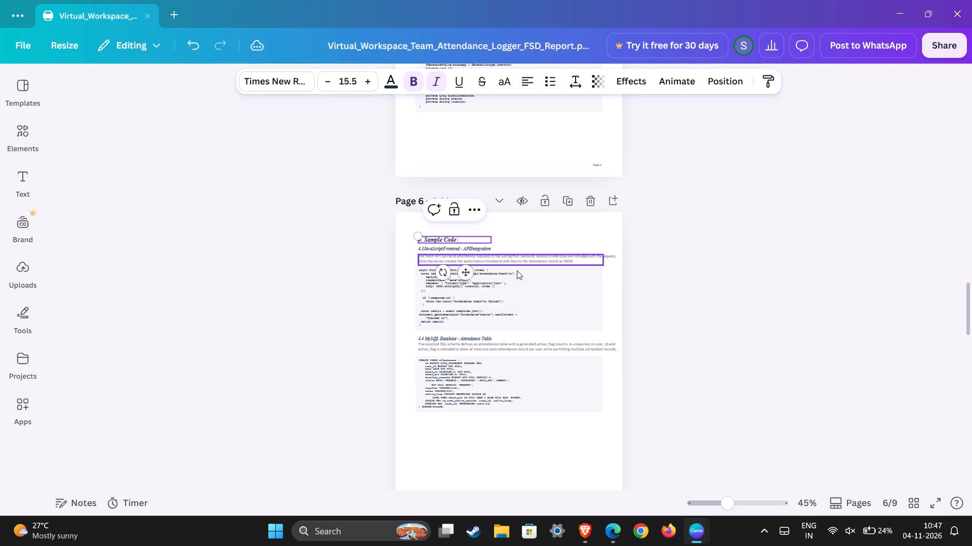
pyautogui.click(542, 477)
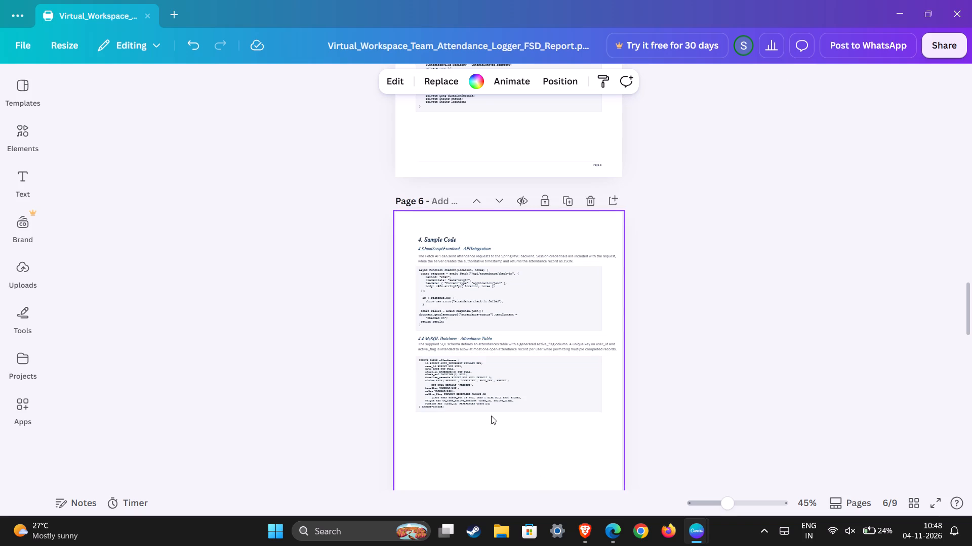
# Insert a blank line above the "3.4 Attendance Management" and "3.5 Team and Task Management" headings on page 4.
pyautogui.scroll(3, 473, 266)
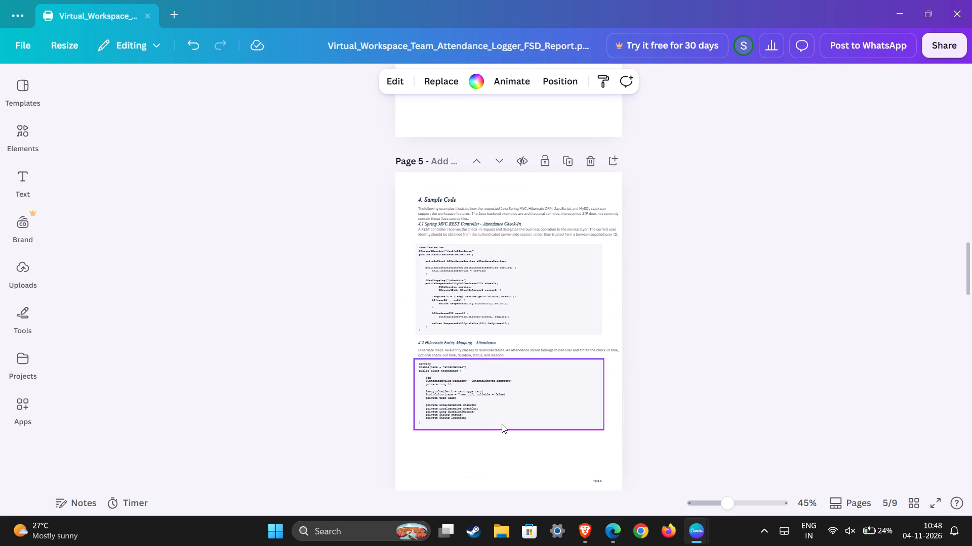
pyautogui.scroll(3, 518, 258)
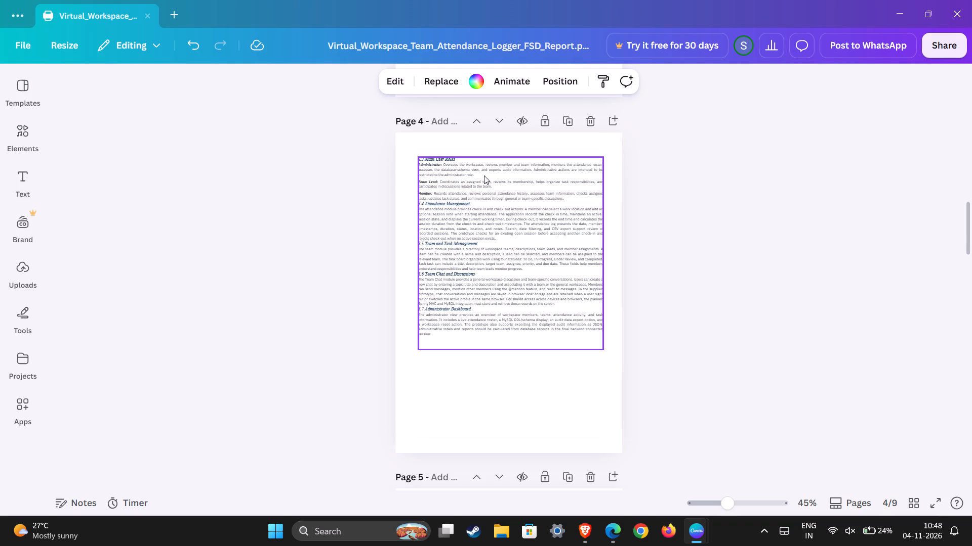
pyautogui.doubleClick(575, 197)
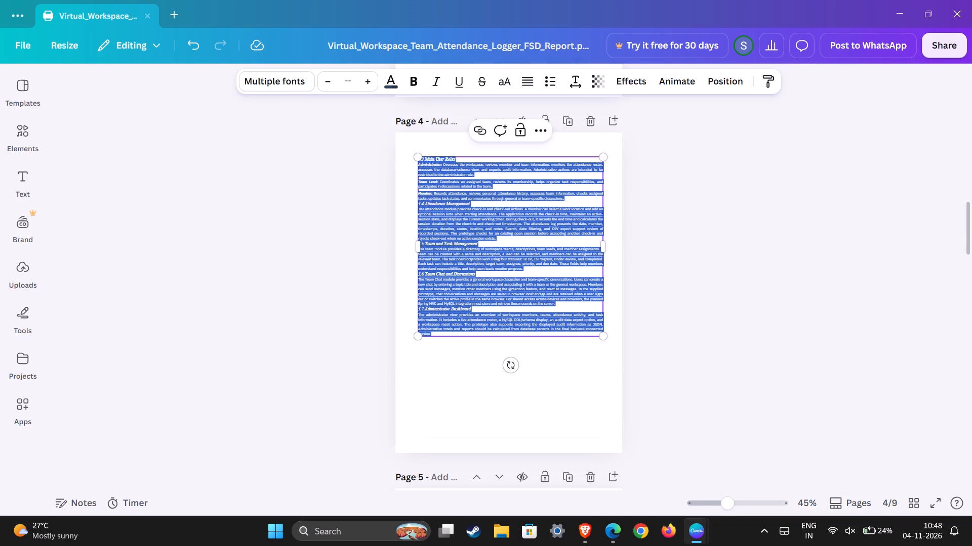
pyautogui.click(572, 199)
pyautogui.press('Return')
pyautogui.click(508, 243)
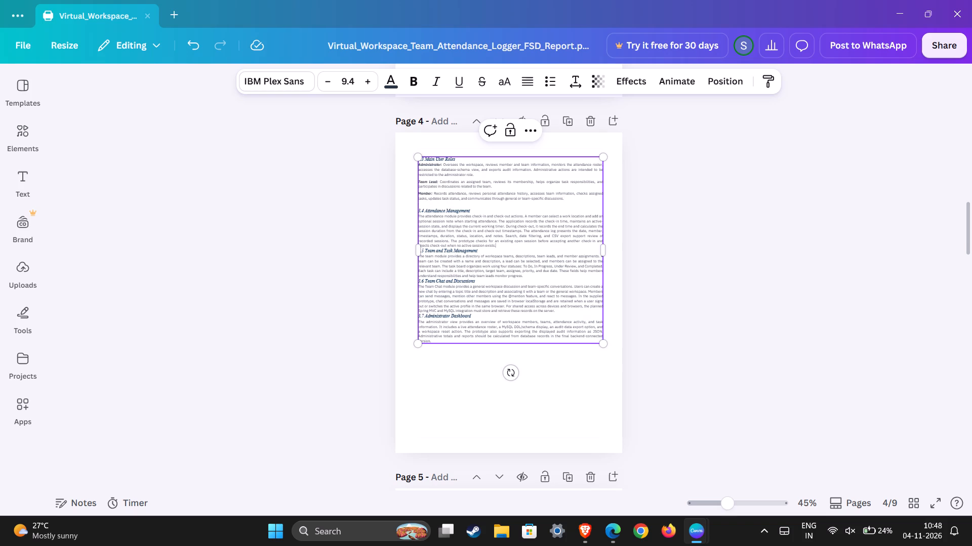
pyautogui.press('Return')
# Insert a blank line above the "3.6 Team Chat and Discussions" and "3.7 Administrator Dashboard" headings on page 4.
pyautogui.click(530, 283)
pyautogui.press('Return')
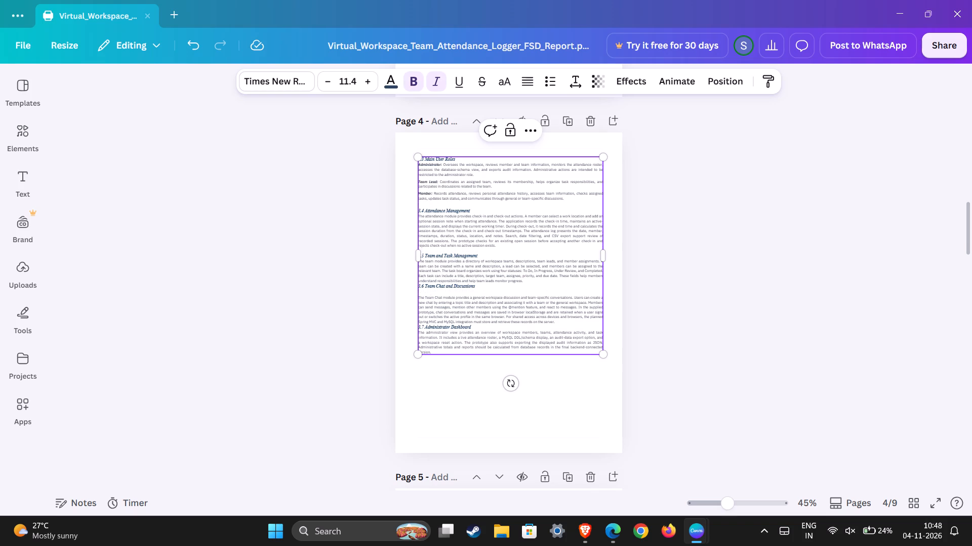
pyautogui.press('BackSpace')
pyautogui.click(530, 283)
pyautogui.click(530, 281)
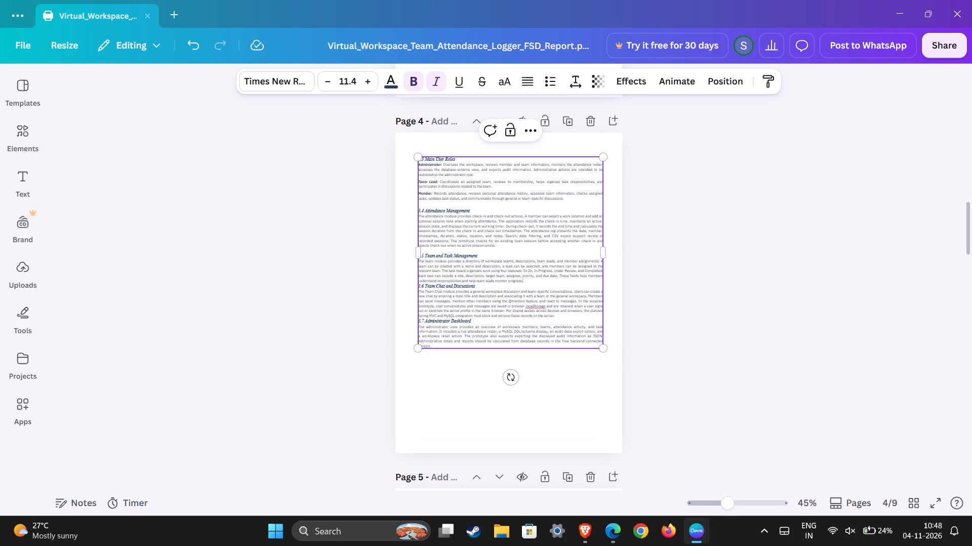
pyautogui.press('Return')
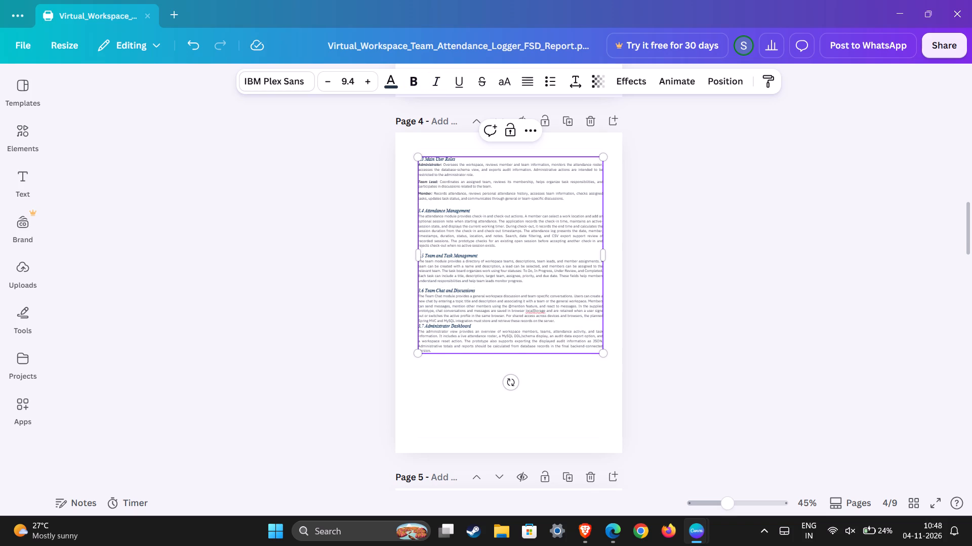
pyautogui.click(557, 320)
pyautogui.press('Return')
pyautogui.click(458, 398)
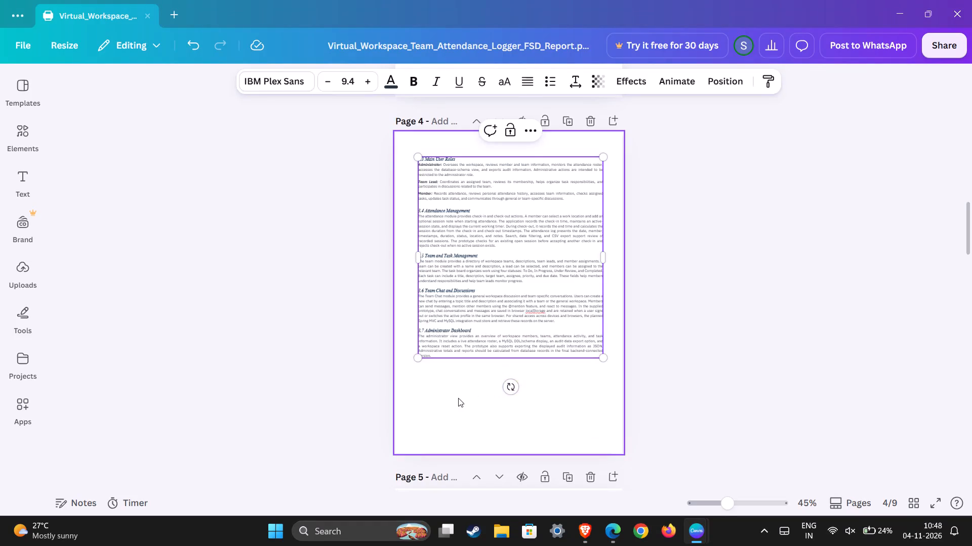
# Look through pages 3, 2 and 1, then examine page 2 at a larger zoom to check its layout.
pyautogui.scroll(4, 467, 389)
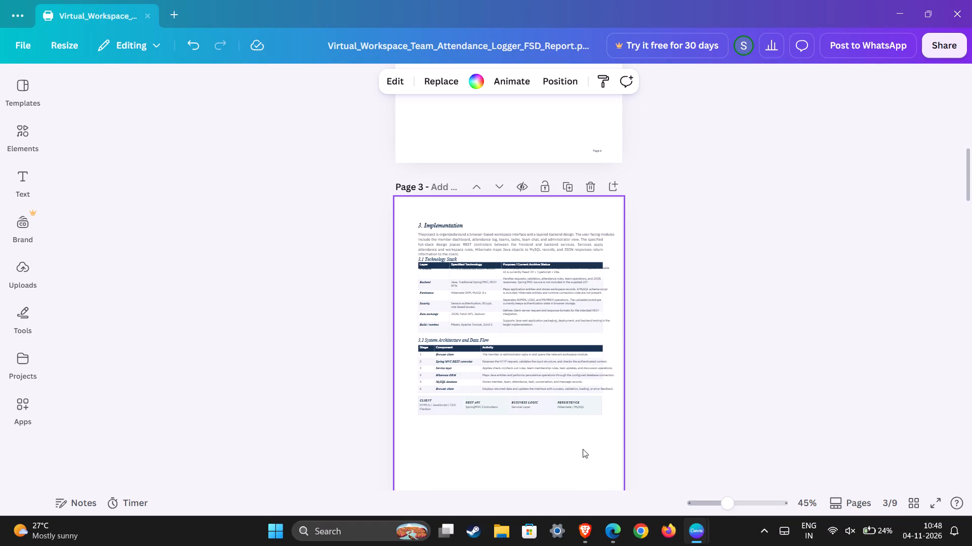
pyautogui.scroll(3, 576, 463)
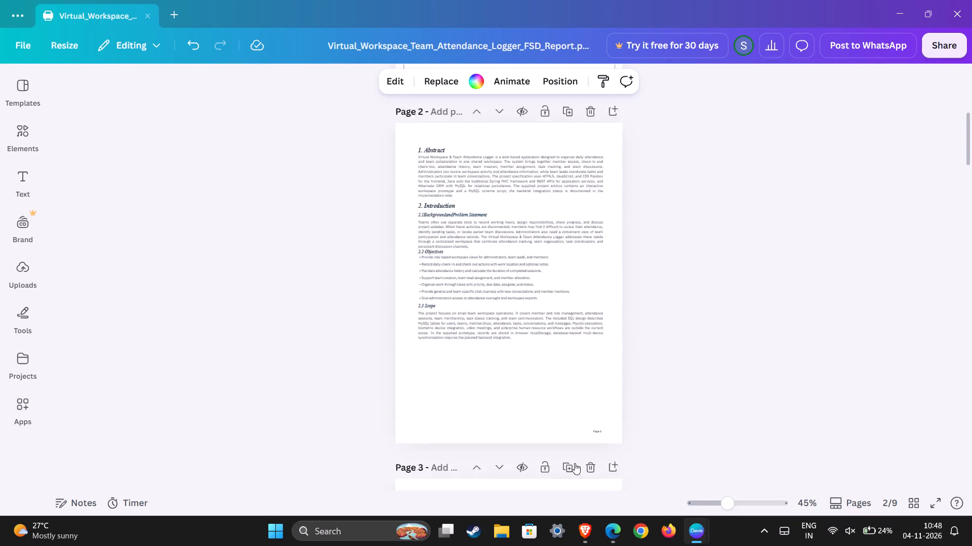
pyautogui.scroll(3, 575, 463)
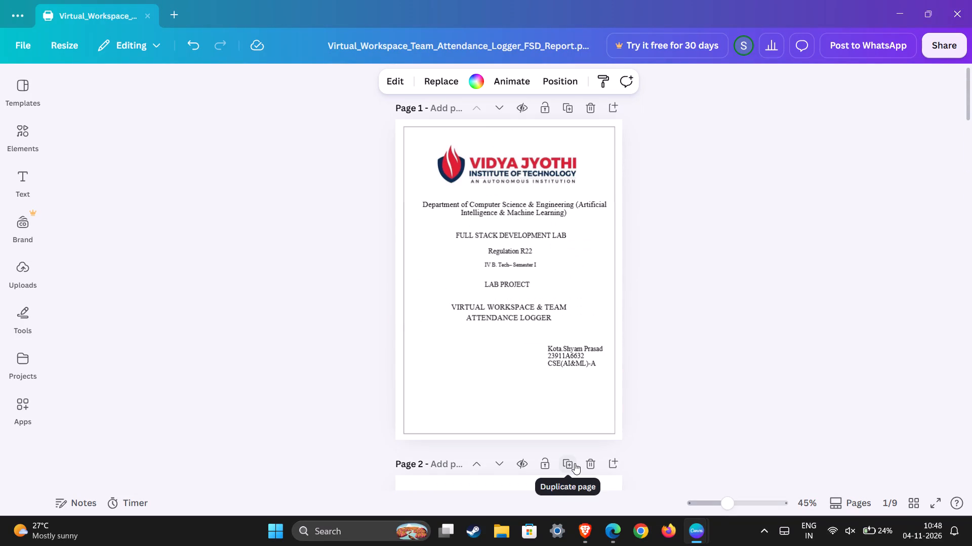
pyautogui.scroll(-2, 574, 466)
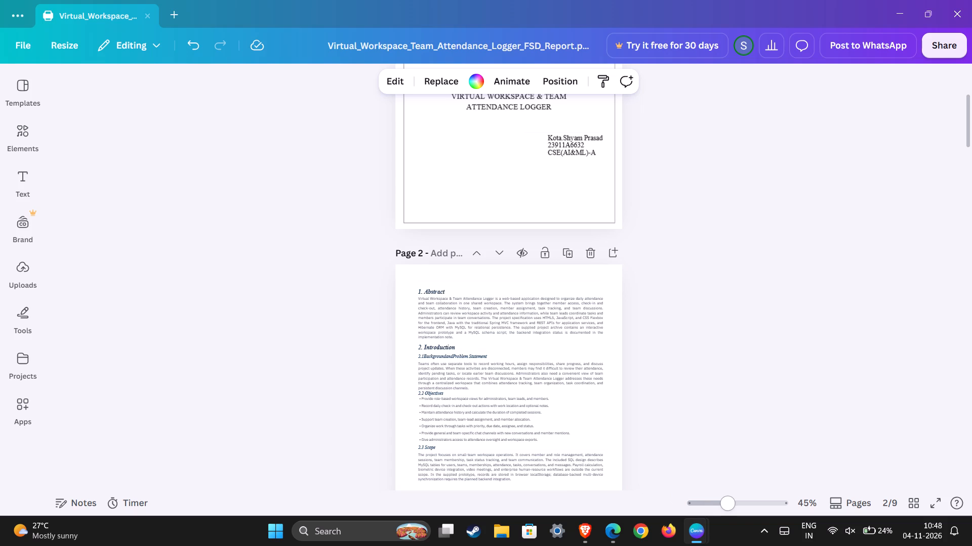
pyautogui.moveTo(731, 508); pyautogui.dragTo(742, 512)
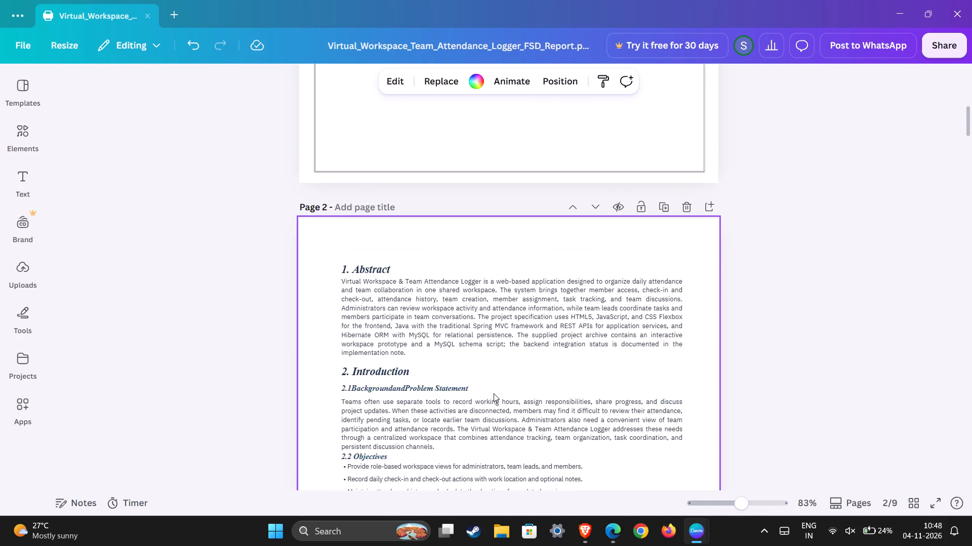
pyautogui.scroll(-5, 494, 393)
pyautogui.scroll(2, 497, 393)
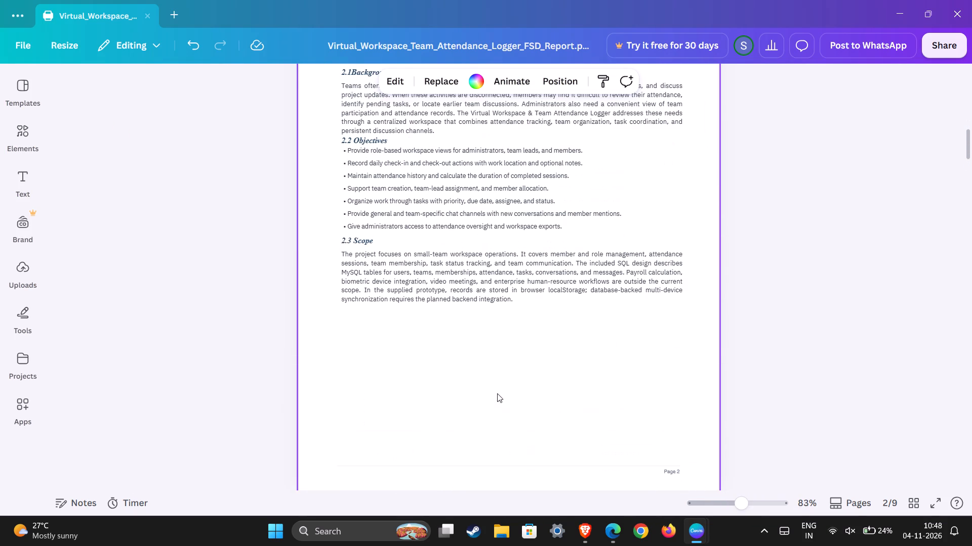
# Shift the text blocks in the page 3 Technology Stack table slightly down so the Frontend row clears the header band.
pyautogui.scroll(-4, 497, 393)
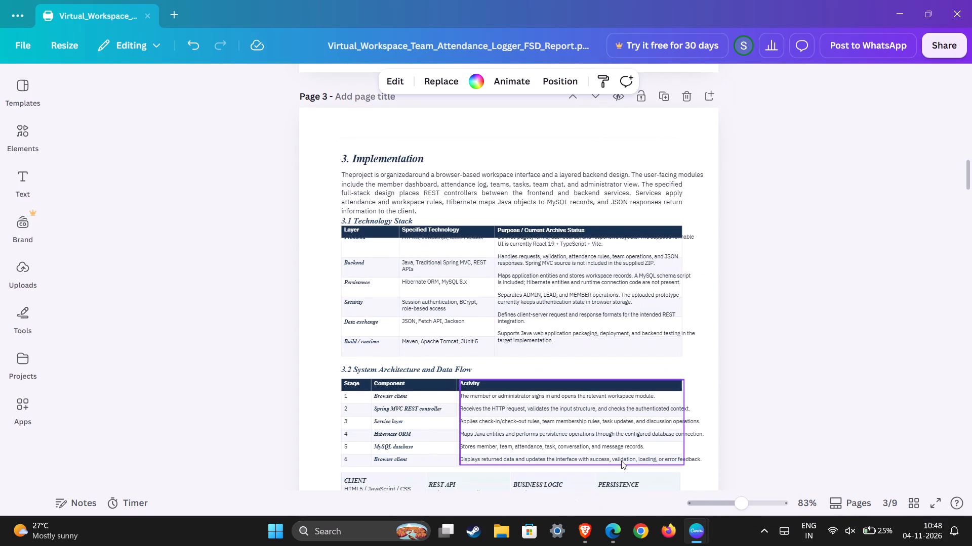
pyautogui.click(532, 284)
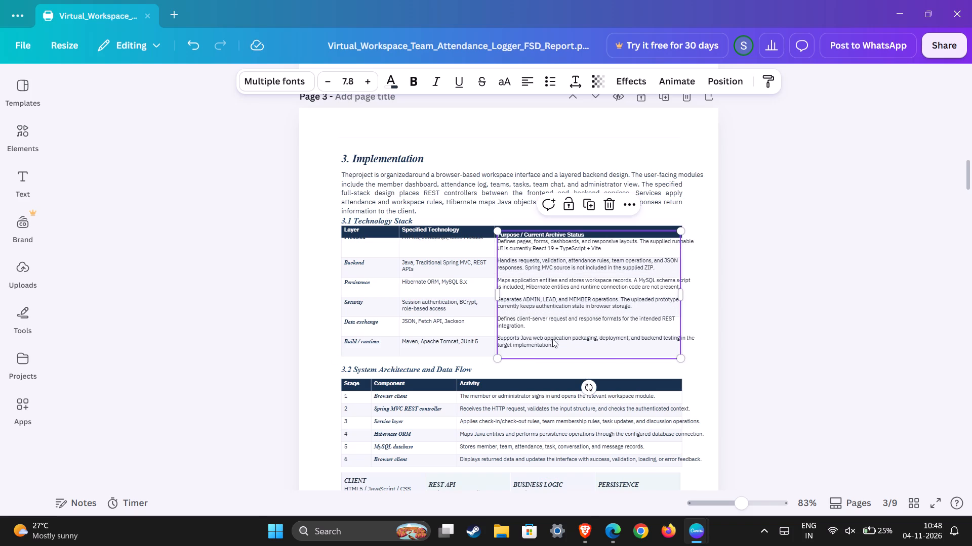
pyautogui.click(743, 342)
pyautogui.click(427, 267)
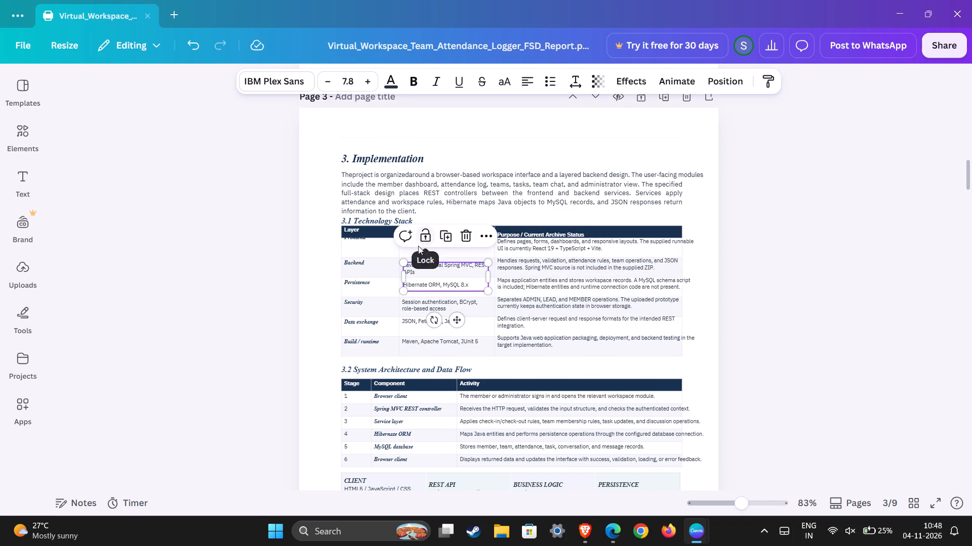
pyautogui.click(389, 251)
pyautogui.moveTo(432, 242); pyautogui.dragTo(435, 248)
pyautogui.moveTo(353, 247); pyautogui.dragTo(362, 254)
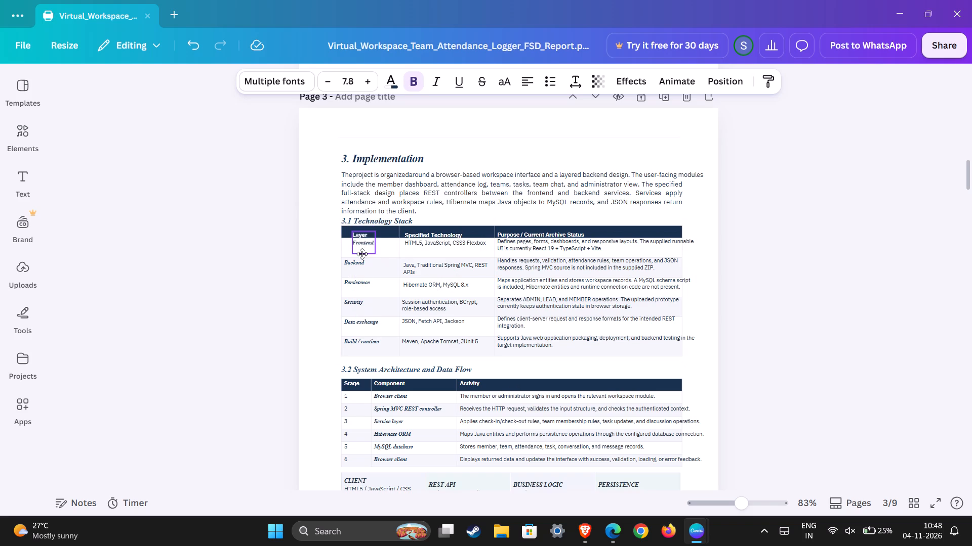
pyautogui.moveTo(362, 254); pyautogui.dragTo(354, 252)
pyautogui.click(317, 256)
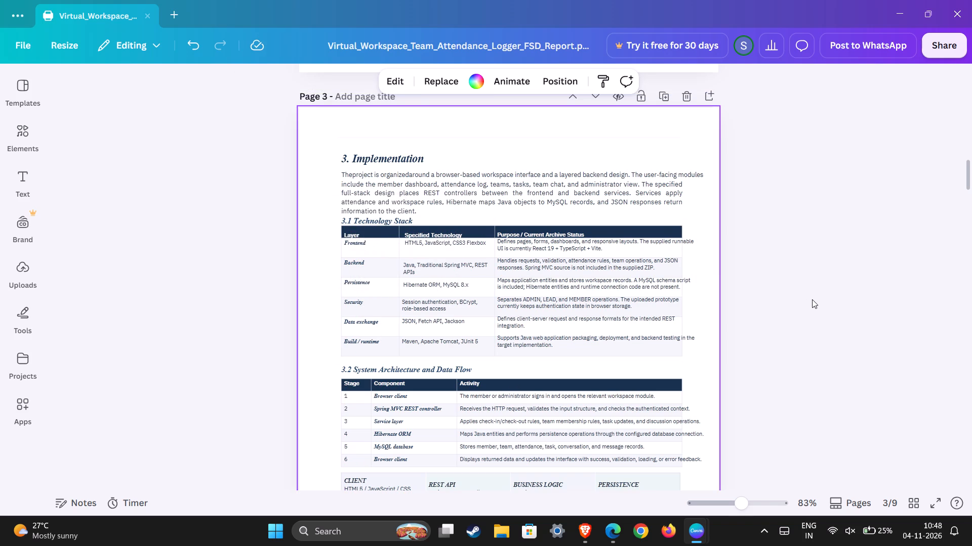
# Look through pages 3 to 6 to check the spacing of their sections and code blocks.
pyautogui.scroll(-5, 869, 366)
pyautogui.scroll(-3, 821, 350)
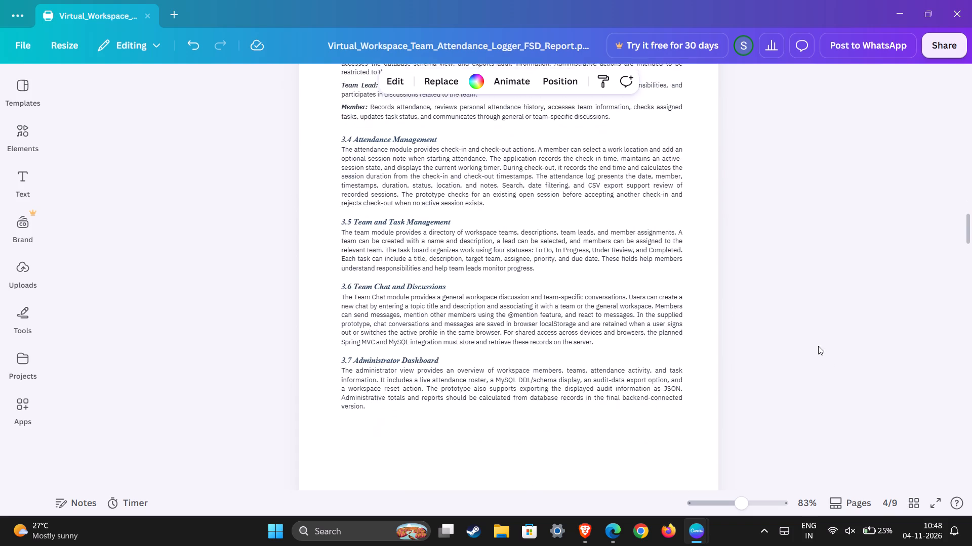
pyautogui.scroll(-7, 818, 346)
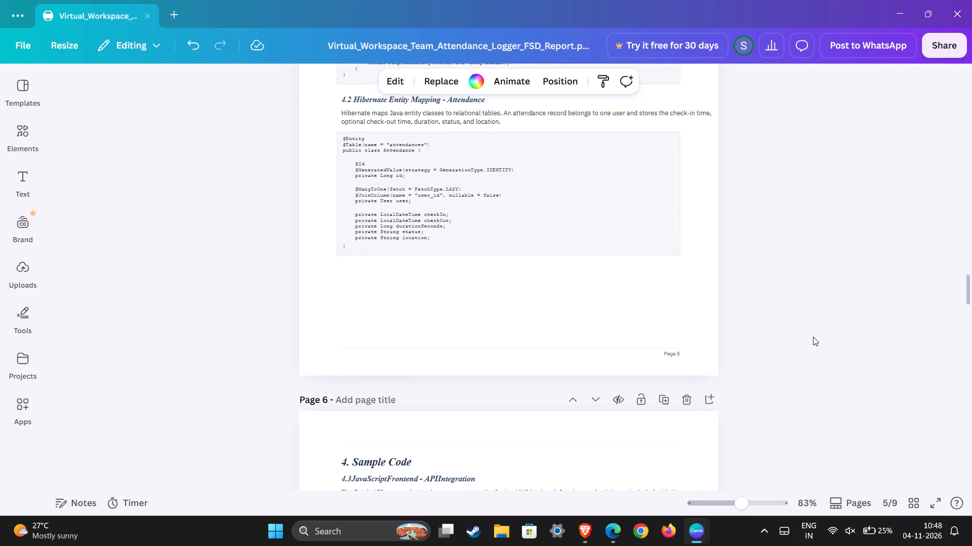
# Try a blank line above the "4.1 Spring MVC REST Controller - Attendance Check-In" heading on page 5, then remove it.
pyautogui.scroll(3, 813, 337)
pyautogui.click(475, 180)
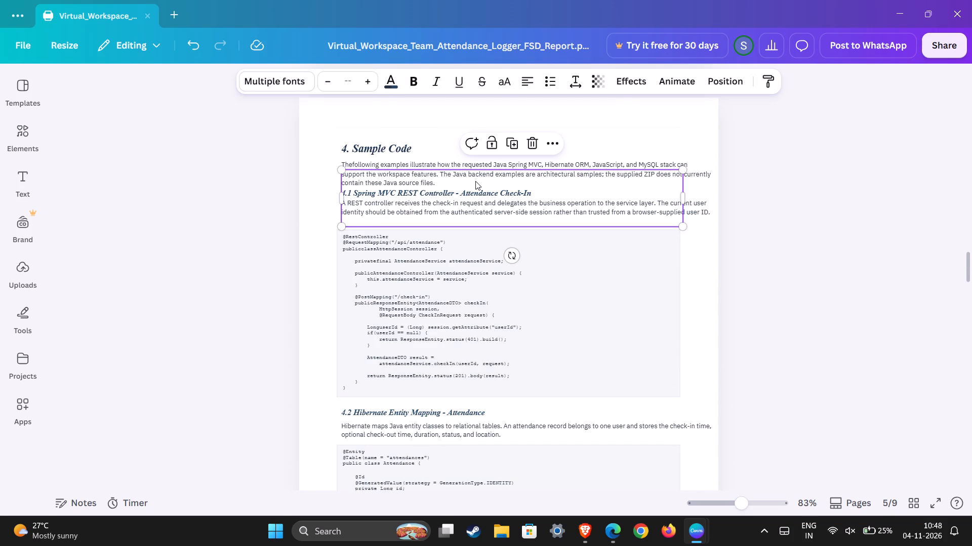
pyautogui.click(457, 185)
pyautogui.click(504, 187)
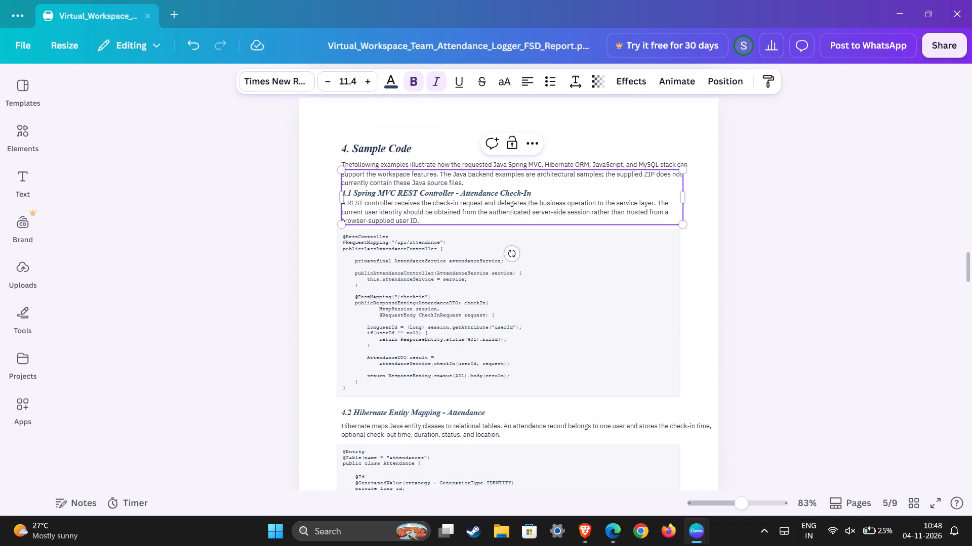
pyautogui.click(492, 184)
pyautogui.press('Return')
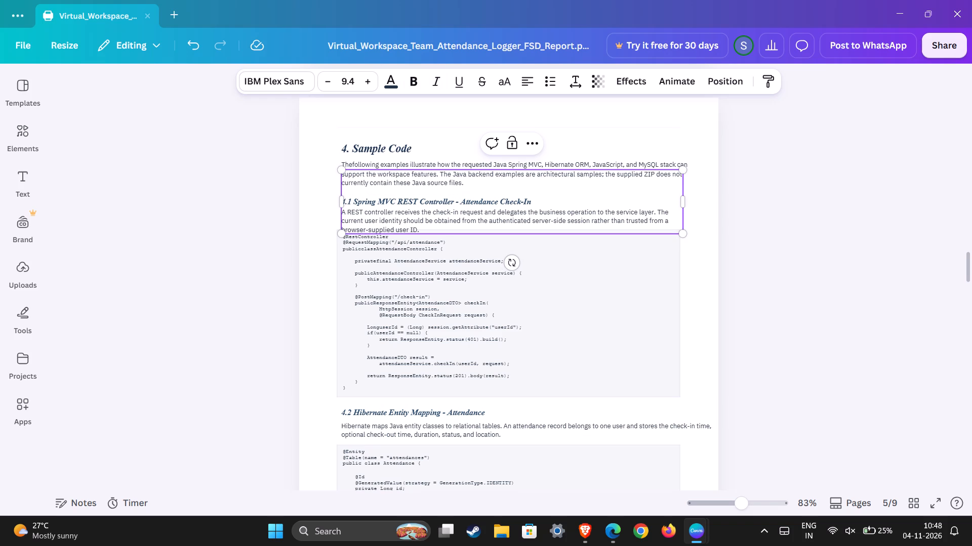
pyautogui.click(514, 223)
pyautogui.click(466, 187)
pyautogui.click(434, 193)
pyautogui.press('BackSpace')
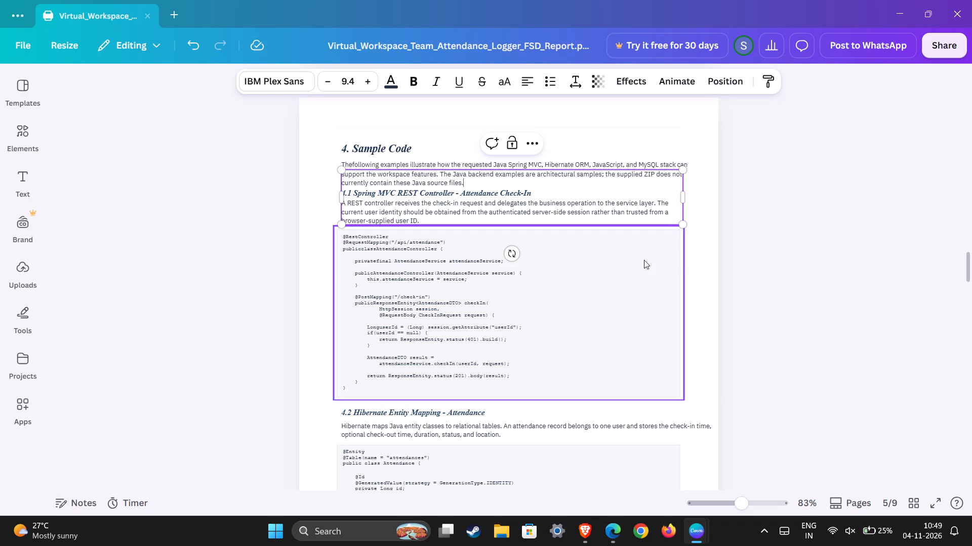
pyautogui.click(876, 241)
# Check the layout of the "4.2 Hibernate Entity Mapping - Attendance" section on page 5.
pyautogui.scroll(-2, 616, 295)
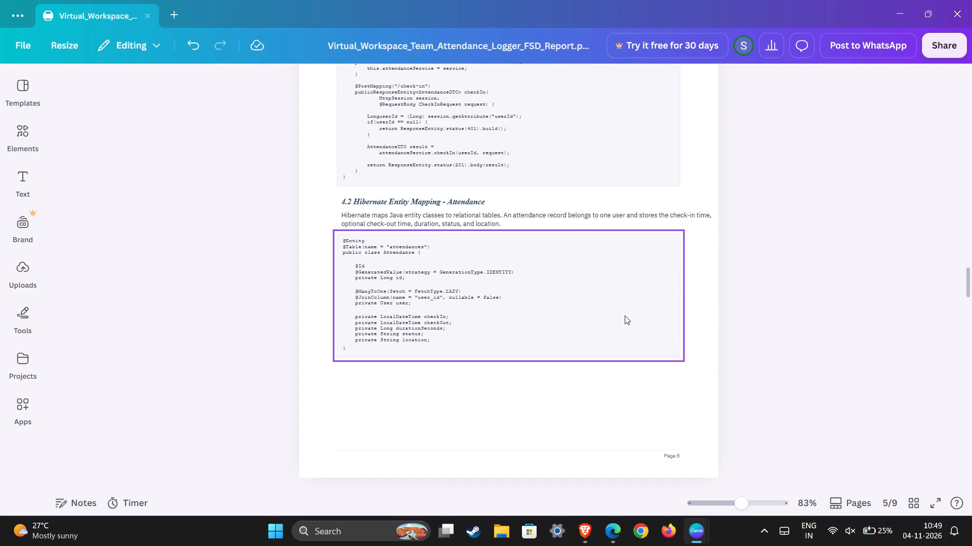
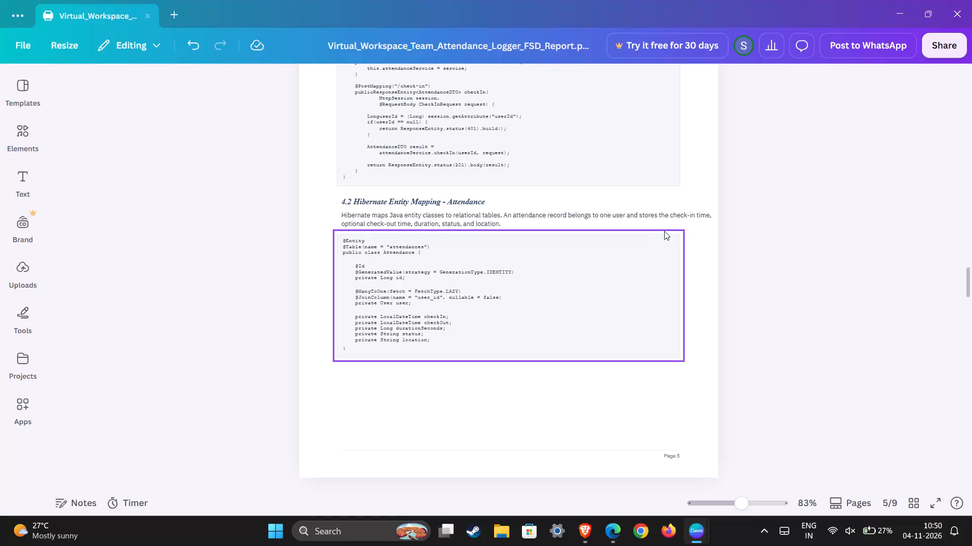
# Copy the generated lab project cover image from the ChatGPT conversation in the browser.
pyautogui.scroll(-10, 652, 244)
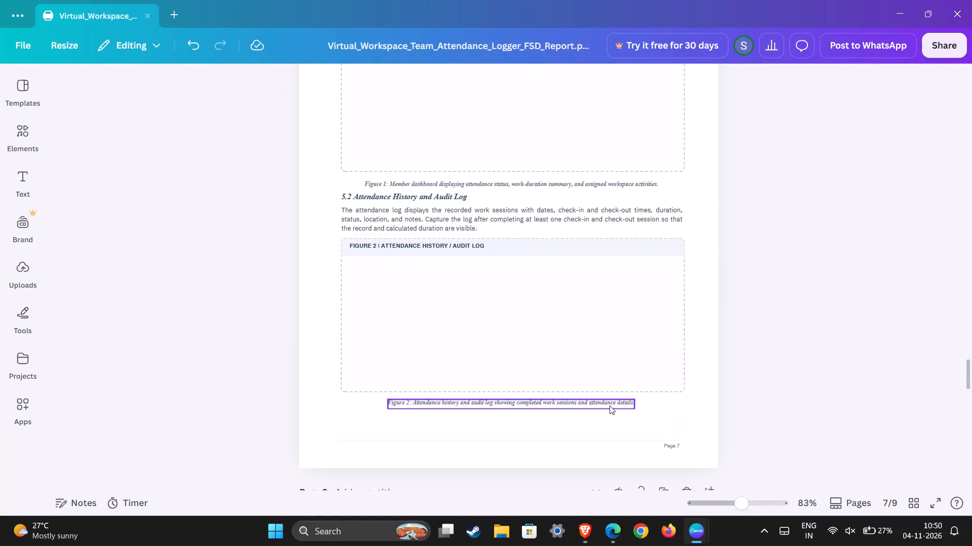
pyautogui.scroll(-9, 610, 405)
pyautogui.scroll(2, 607, 404)
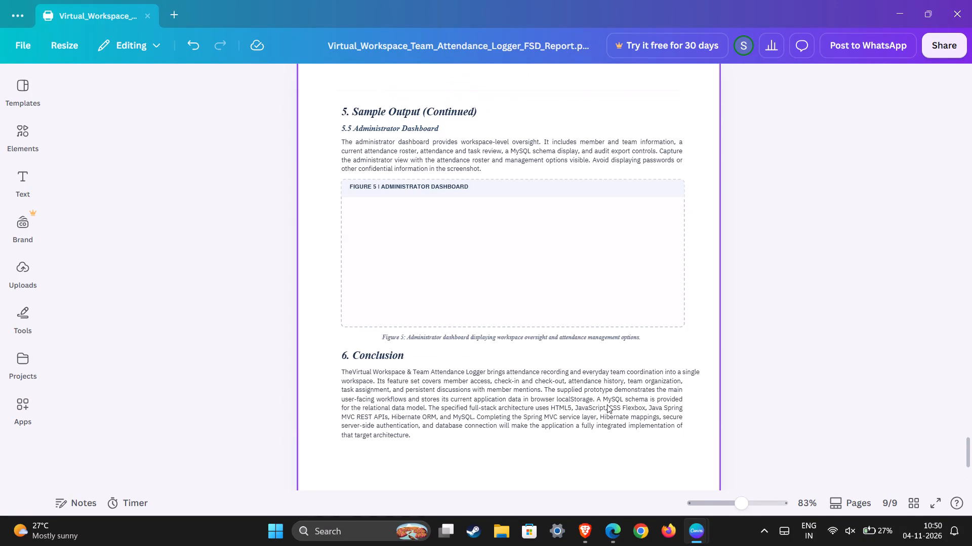
pyautogui.click(582, 531)
pyautogui.scroll(-1, 633, 341)
pyautogui.rightClick(473, 256)
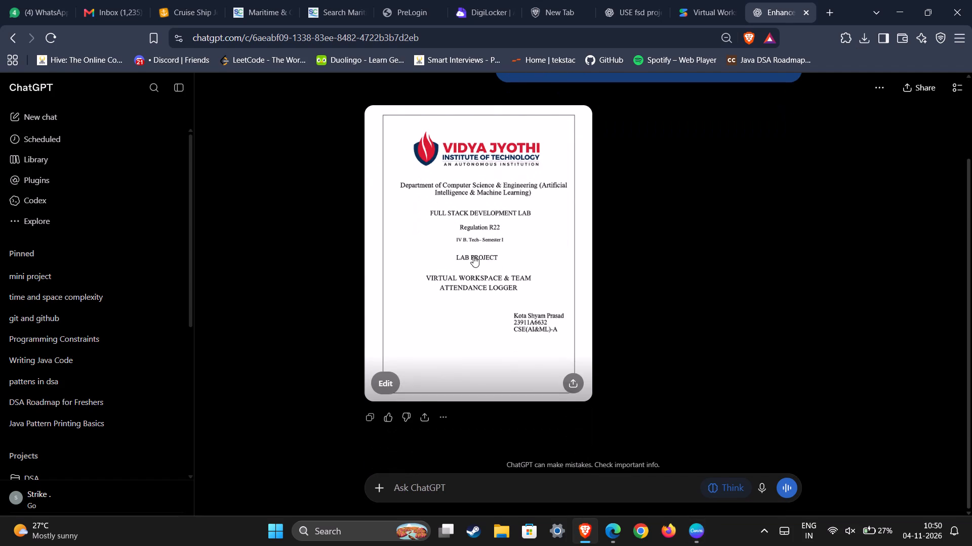
pyautogui.click(527, 308)
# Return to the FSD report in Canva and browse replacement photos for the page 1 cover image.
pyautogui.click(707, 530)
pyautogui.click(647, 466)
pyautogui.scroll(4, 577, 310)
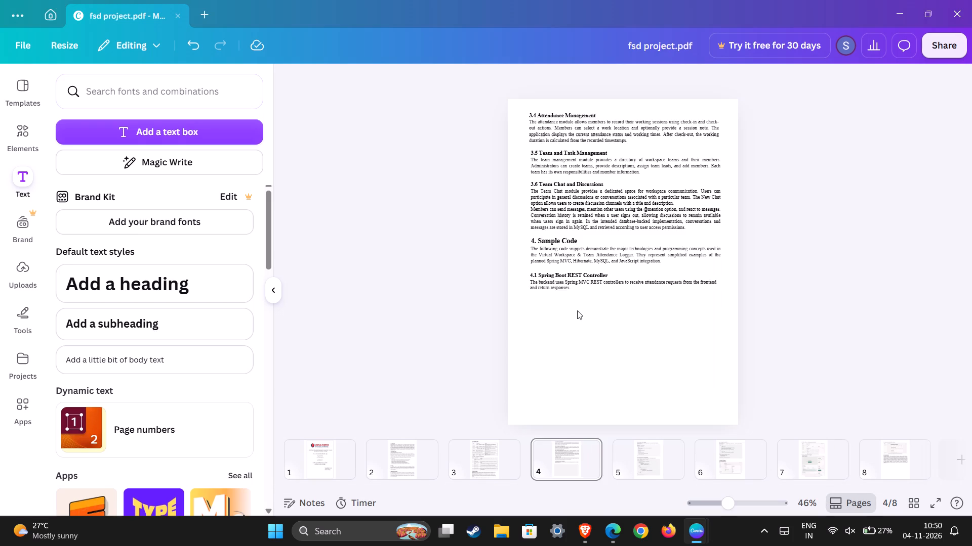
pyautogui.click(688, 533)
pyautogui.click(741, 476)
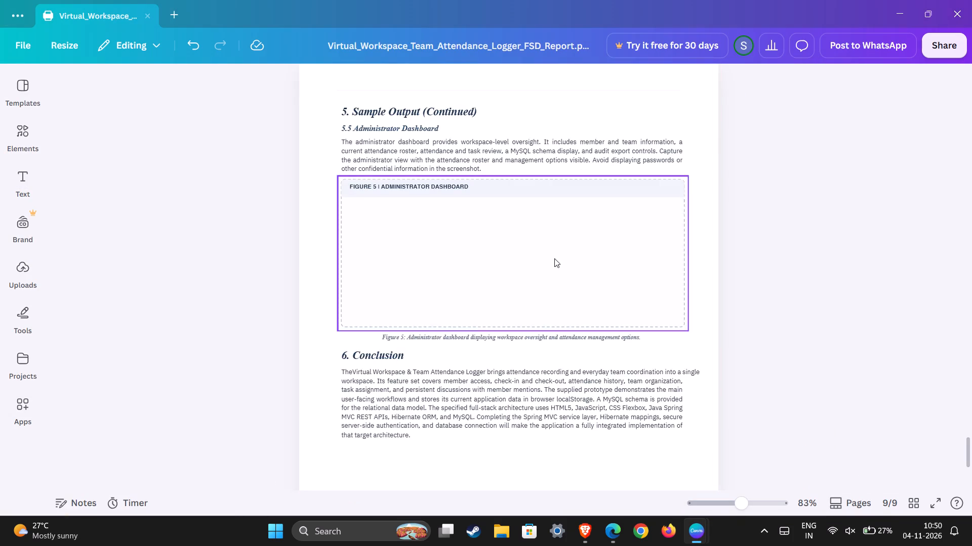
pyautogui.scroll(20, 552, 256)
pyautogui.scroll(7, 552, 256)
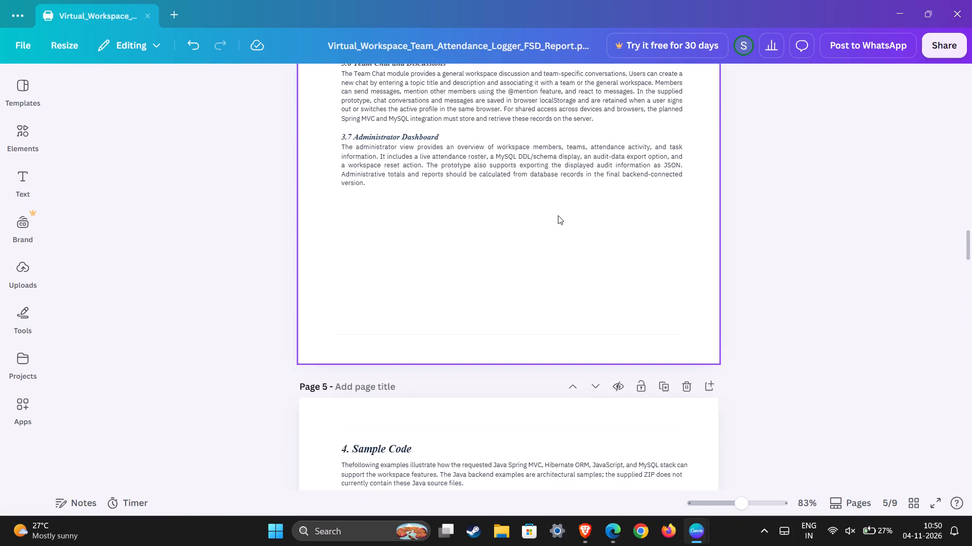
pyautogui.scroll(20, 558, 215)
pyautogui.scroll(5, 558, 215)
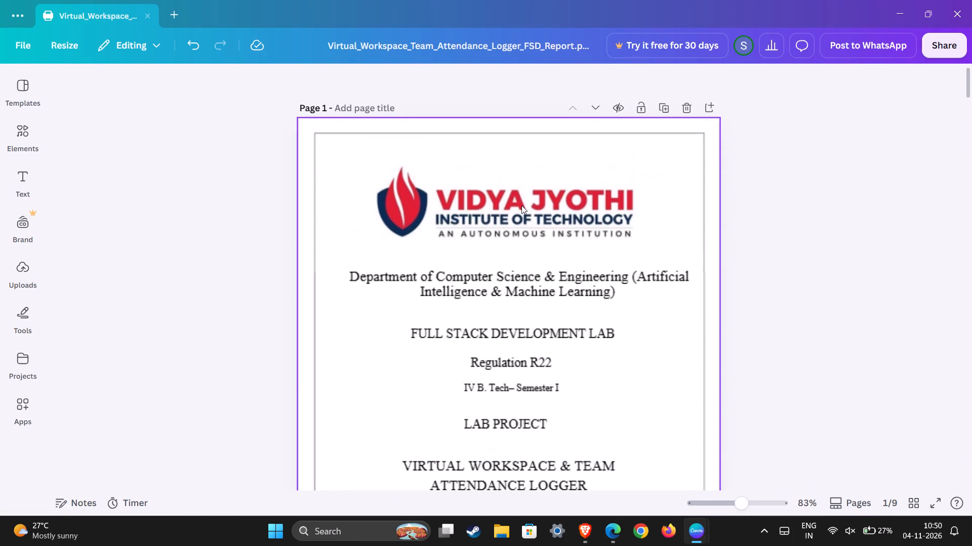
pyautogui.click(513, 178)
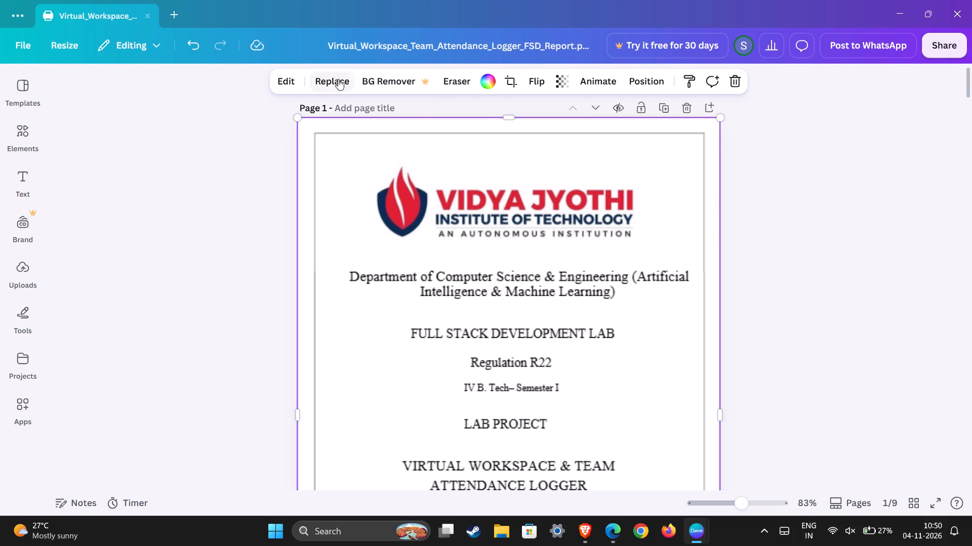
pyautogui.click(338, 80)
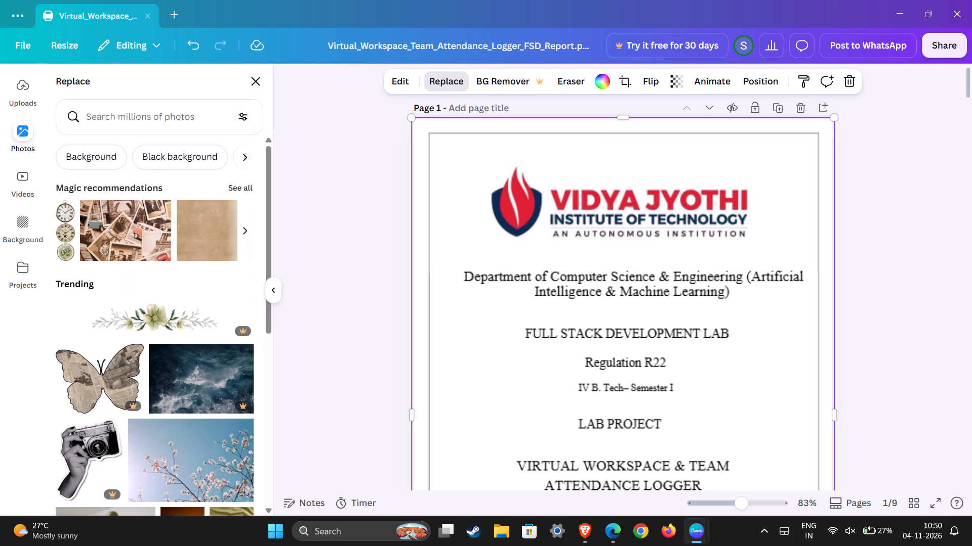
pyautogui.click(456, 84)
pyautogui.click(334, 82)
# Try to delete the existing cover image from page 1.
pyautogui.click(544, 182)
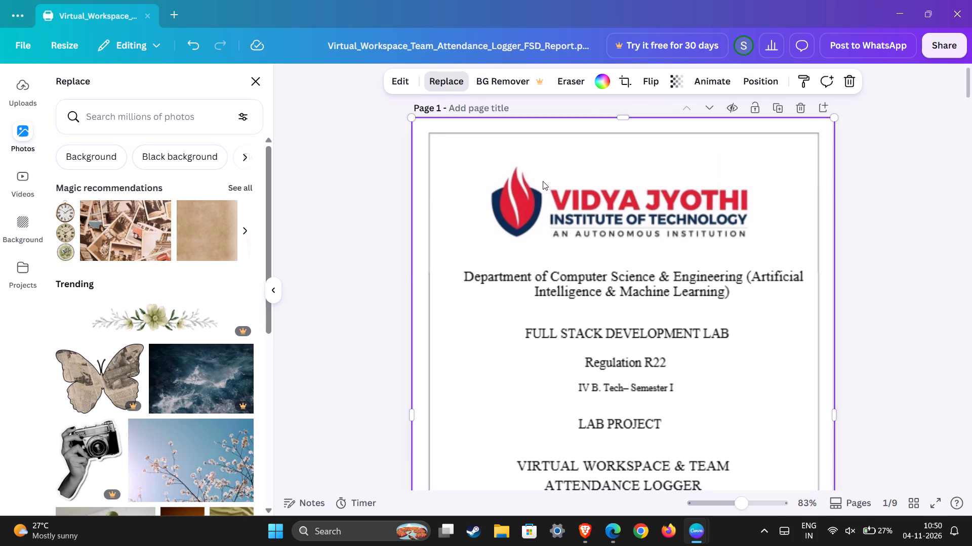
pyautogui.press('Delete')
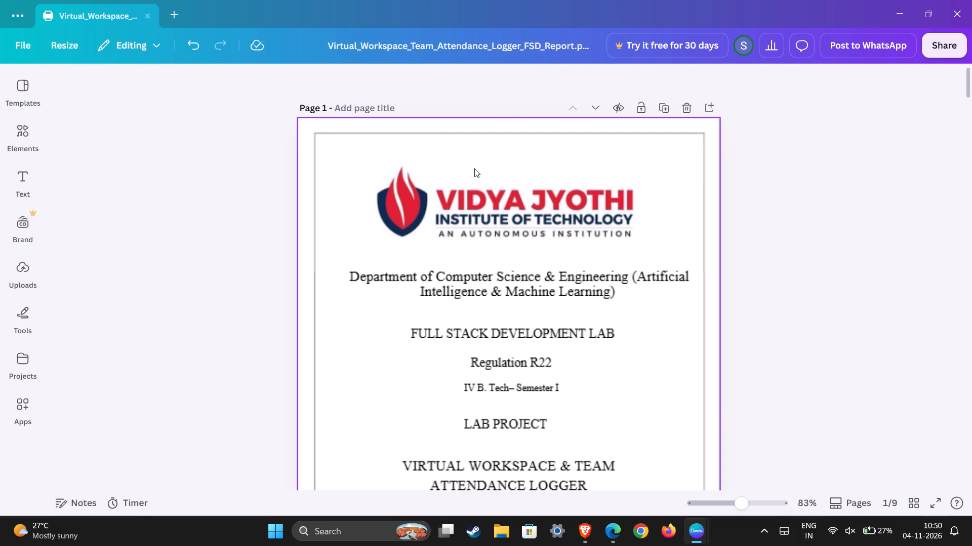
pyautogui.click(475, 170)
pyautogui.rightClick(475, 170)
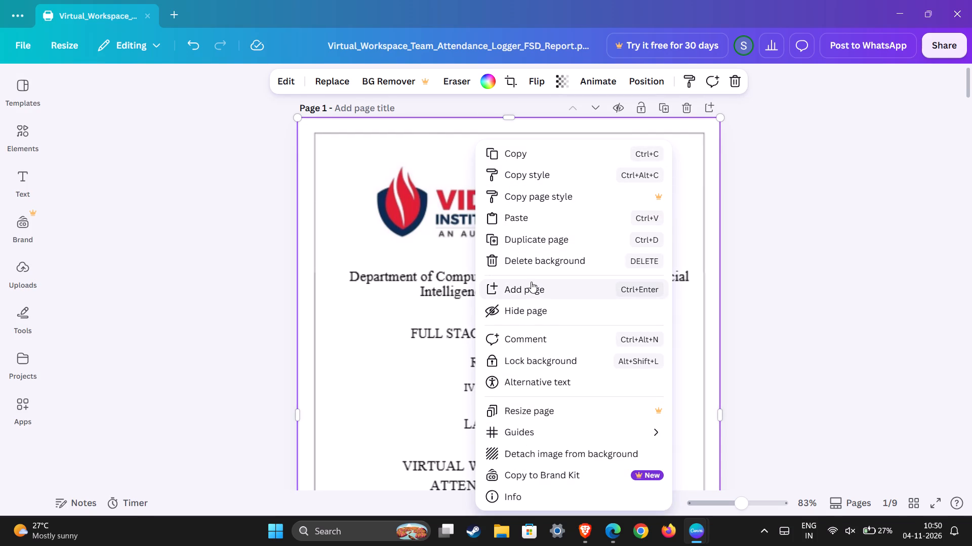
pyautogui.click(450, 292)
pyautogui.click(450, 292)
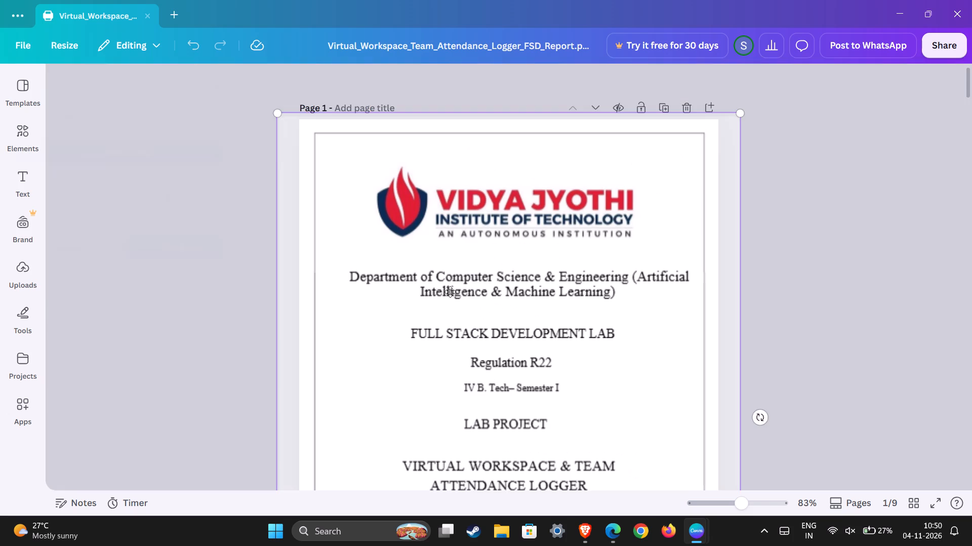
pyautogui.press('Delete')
# Crop the page 1 cover image from its top edge down to just above the project title.
pyautogui.click(467, 198)
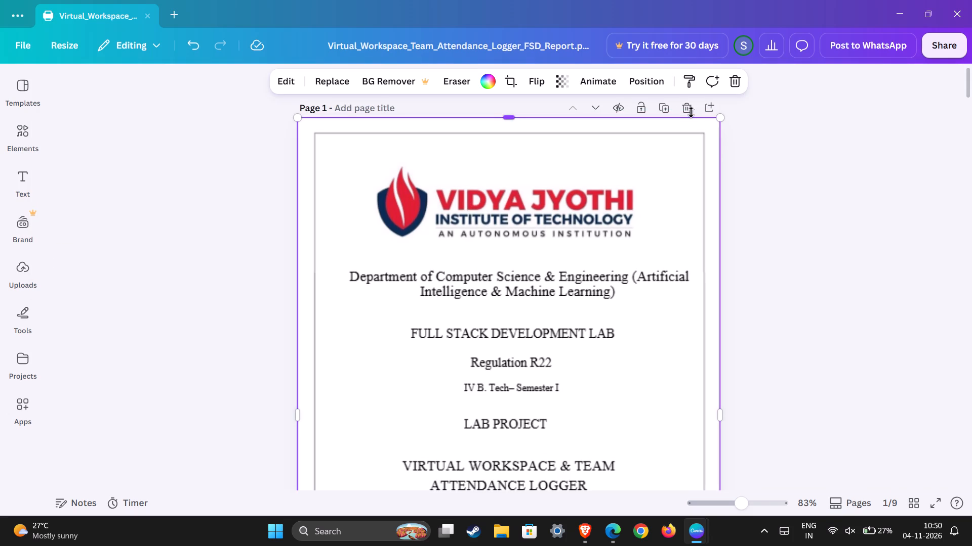
pyautogui.moveTo(508, 114); pyautogui.dragTo(508, 384)
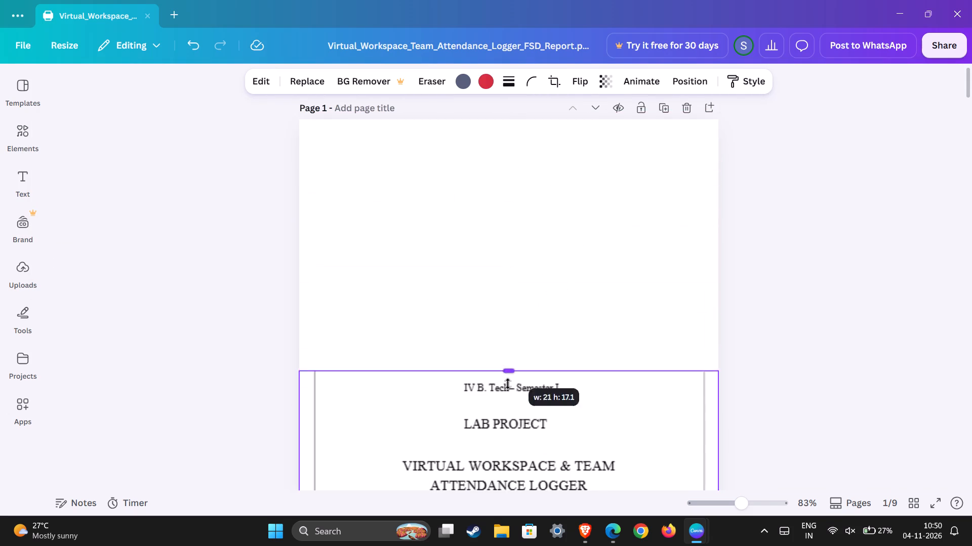
pyautogui.moveTo(508, 384); pyautogui.dragTo(505, 432)
pyautogui.scroll(-4, 521, 360)
pyautogui.click(526, 225)
pyautogui.scroll(2, 530, 249)
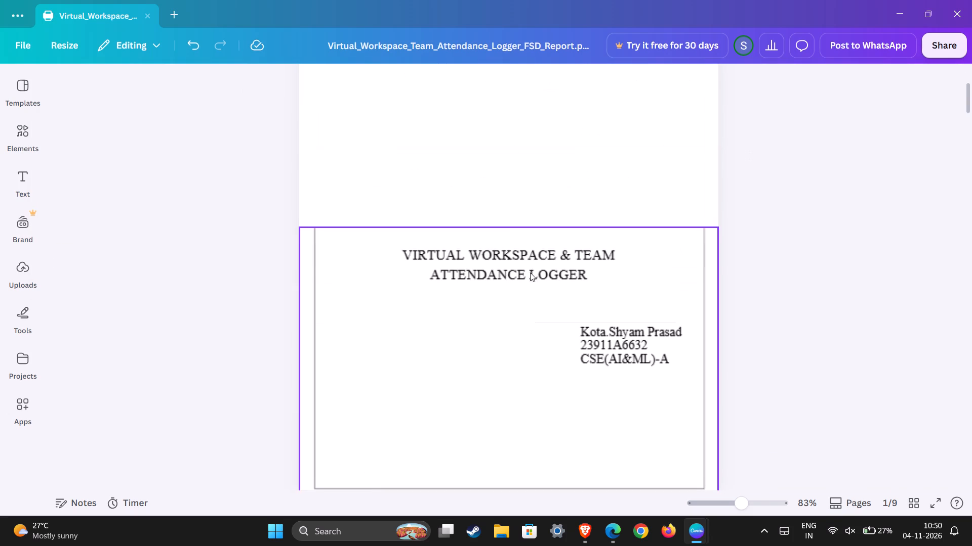
pyautogui.click(535, 294)
pyautogui.click(530, 206)
# Start replacing the blank page 1 background with an uploaded file and browse the Downloads folder for it.
pyautogui.scroll(3, 511, 241)
pyautogui.click(441, 176)
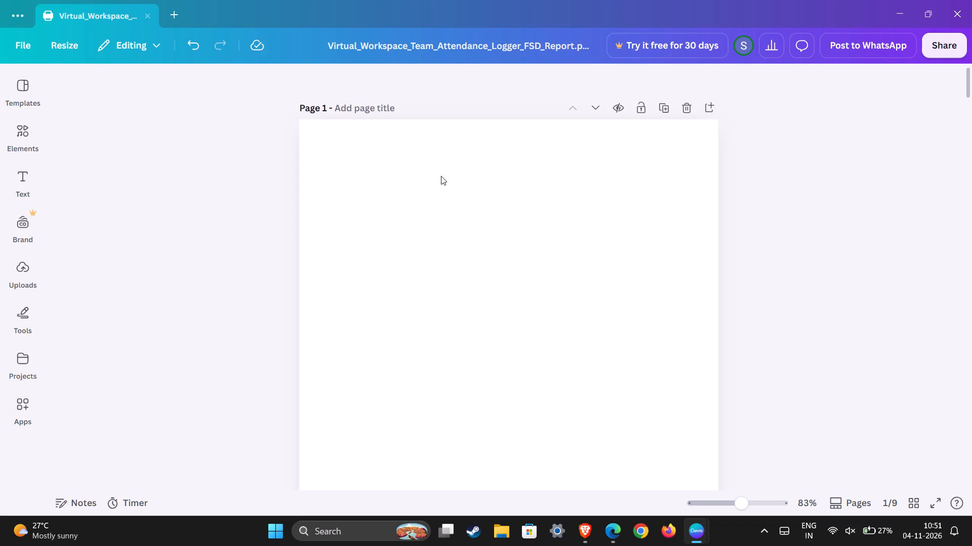
pyautogui.click(397, 85)
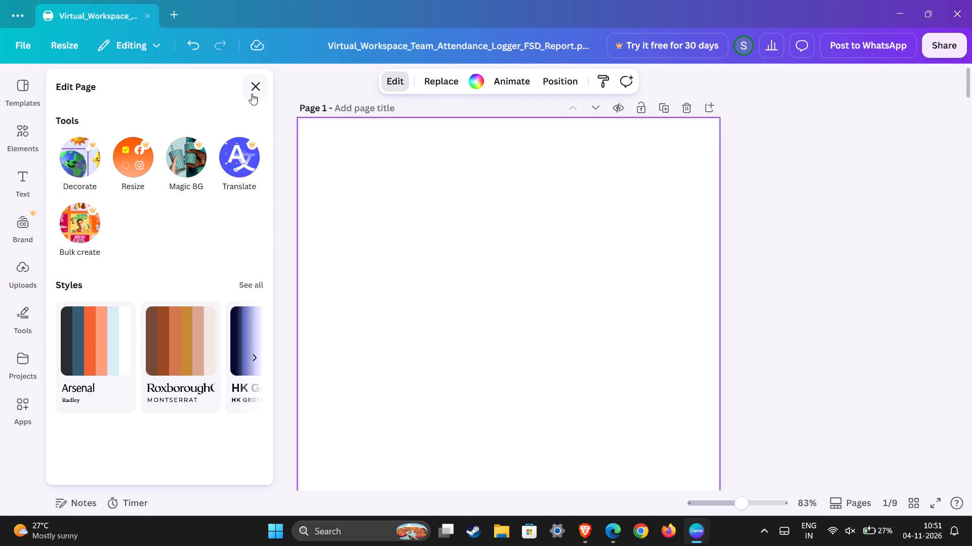
pyautogui.click(257, 89)
pyautogui.click(437, 88)
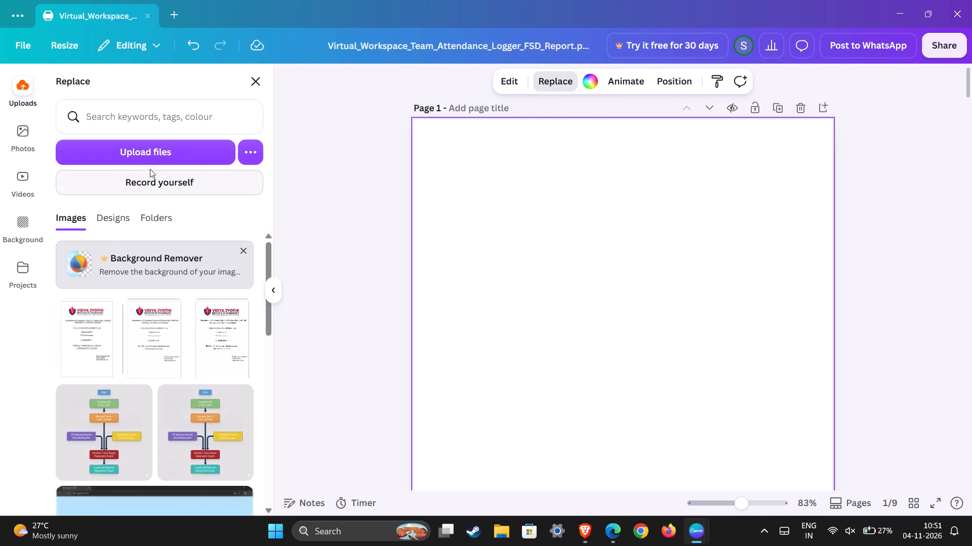
pyautogui.click(152, 166)
pyautogui.click(161, 152)
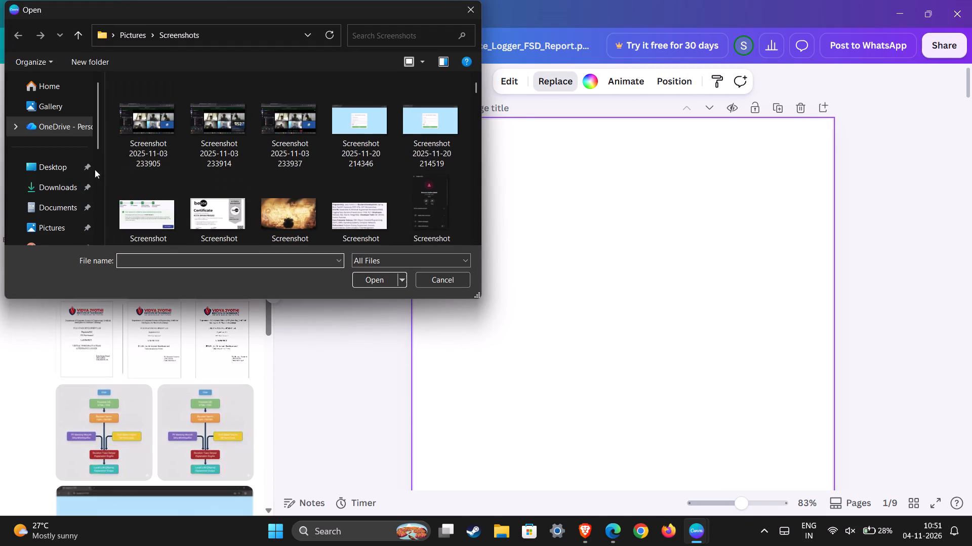
pyautogui.click(64, 182)
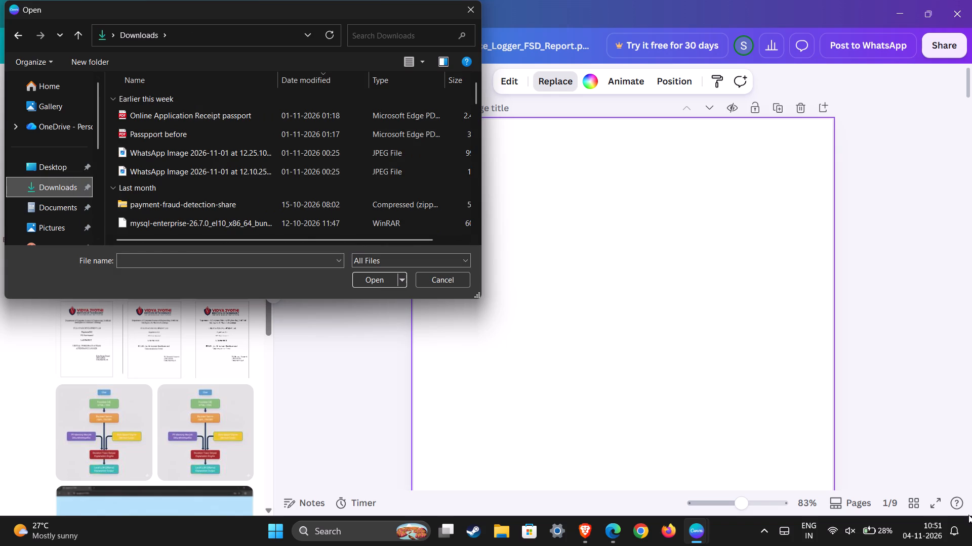
# Download the generated cover from ChatGPT to the Desktop as the PNG "Vidya Jyothi Full Stack Lab Project Cover".
pyautogui.click(590, 526)
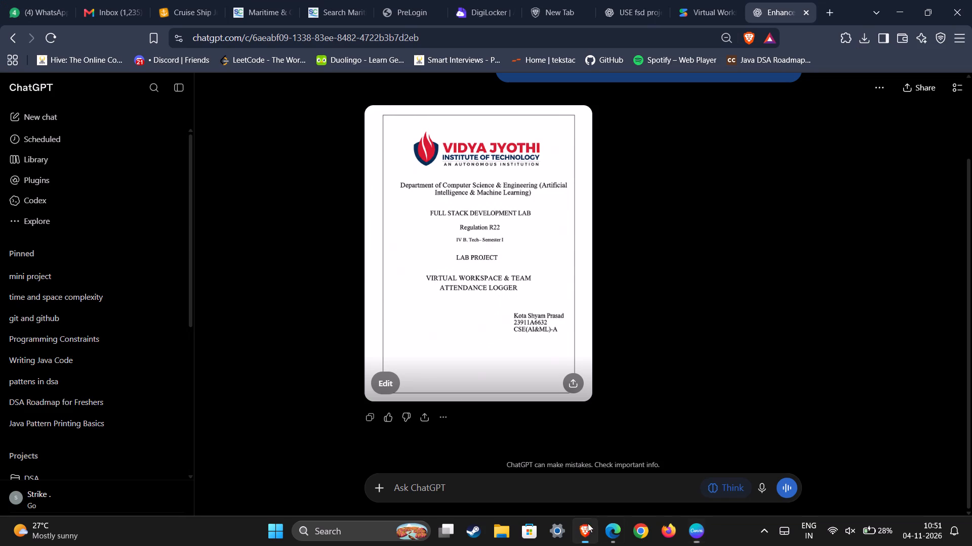
pyautogui.click(575, 382)
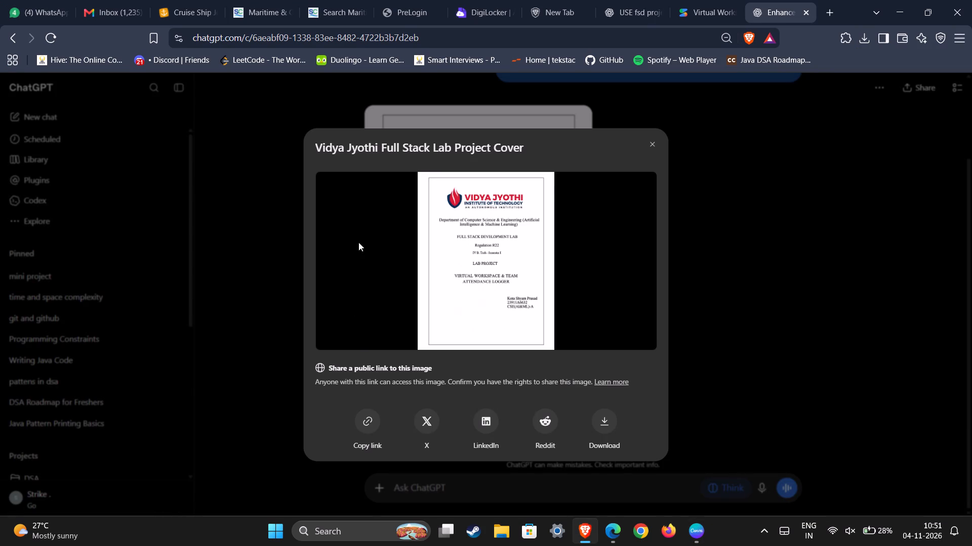
pyautogui.click(608, 422)
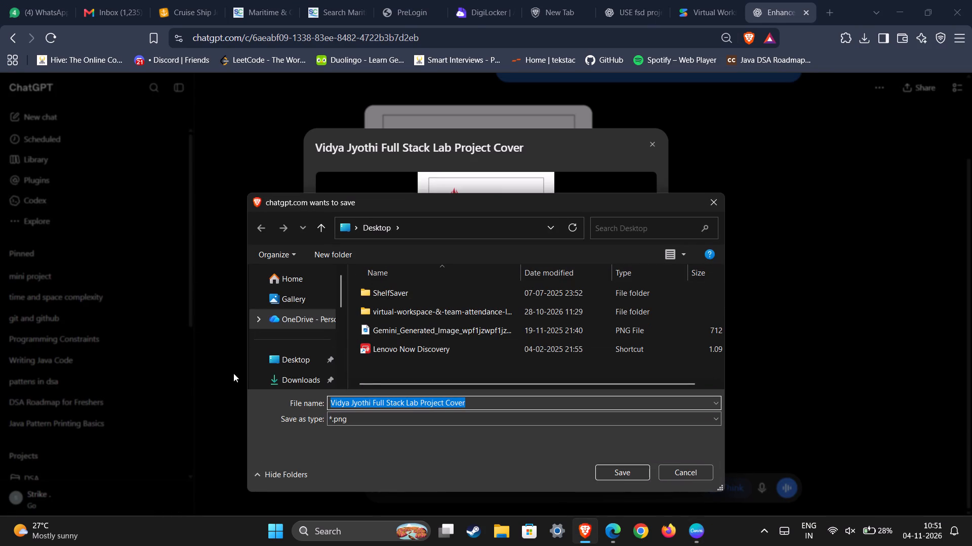
pyautogui.click(285, 352)
pyautogui.click(625, 470)
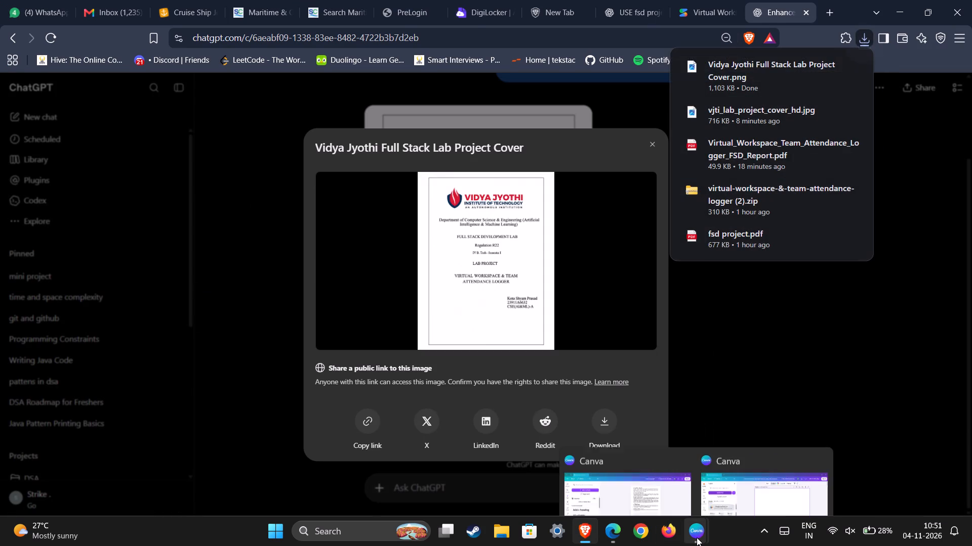
# Back in Canva, upload the vjti_lab_project_cover_hd image from the Desktop.
pyautogui.click(696, 536)
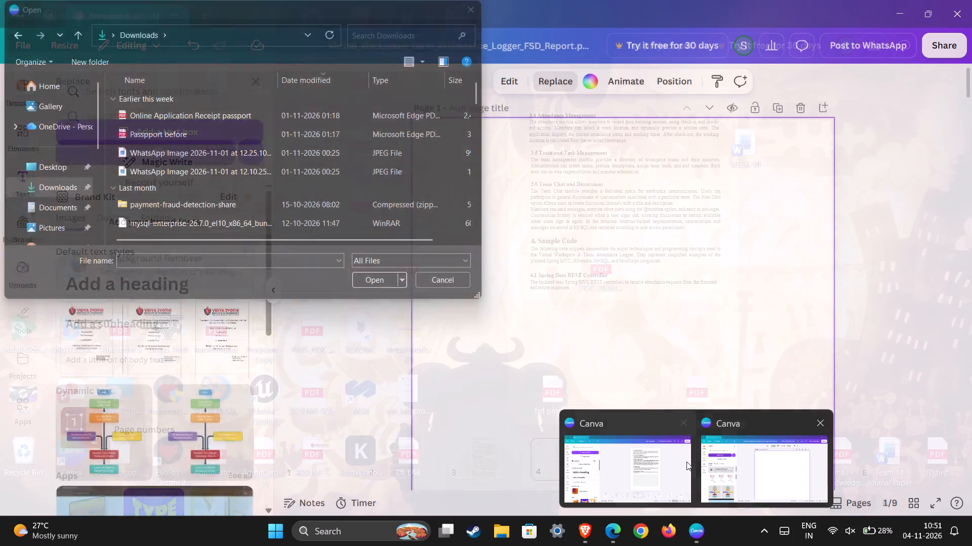
pyautogui.click(737, 469)
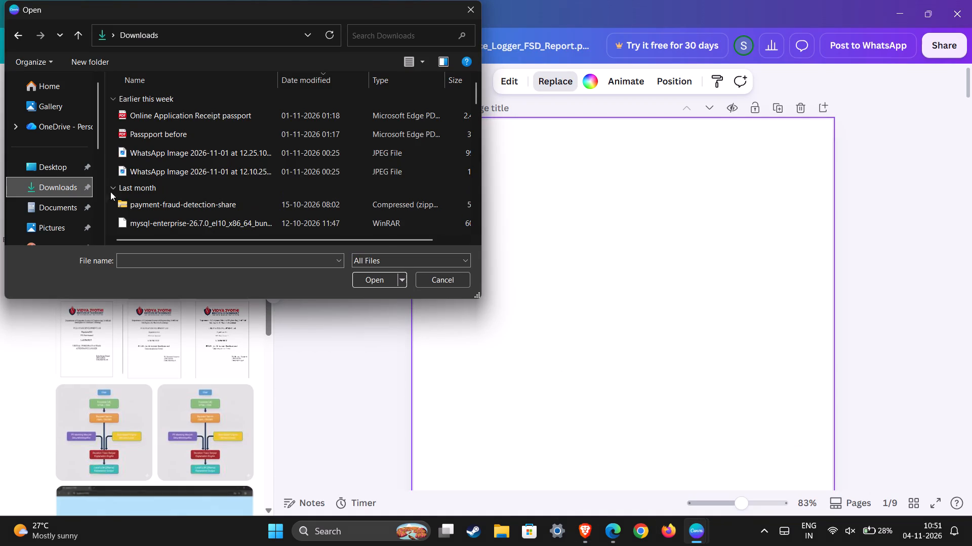
pyautogui.click(56, 164)
pyautogui.scroll(-2, 173, 198)
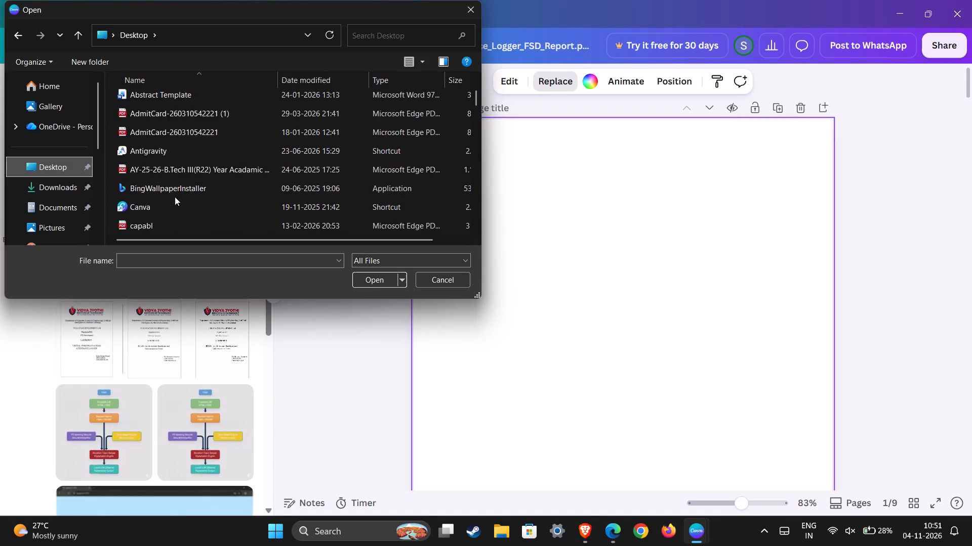
pyautogui.scroll(-4, 175, 197)
pyautogui.click(427, 261)
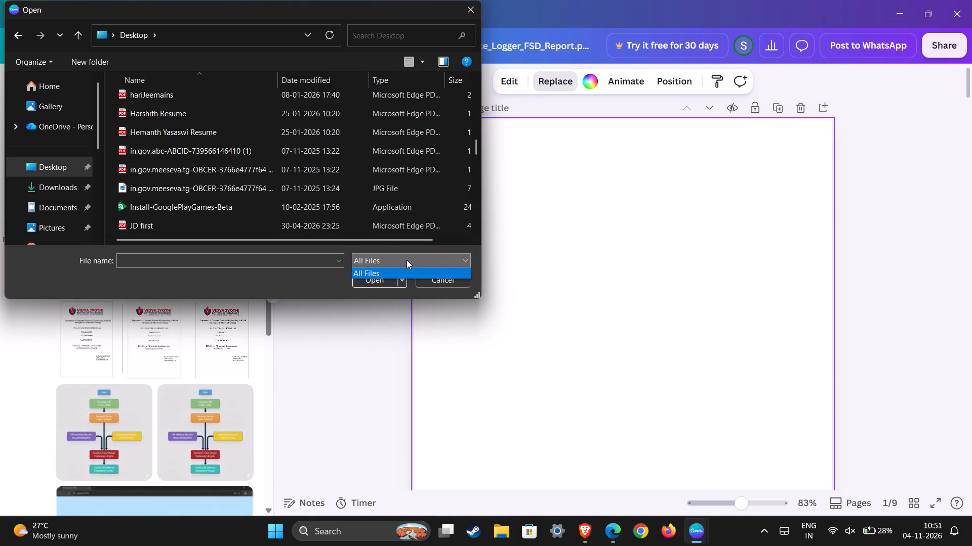
pyautogui.click(407, 260)
pyautogui.scroll(-9, 188, 186)
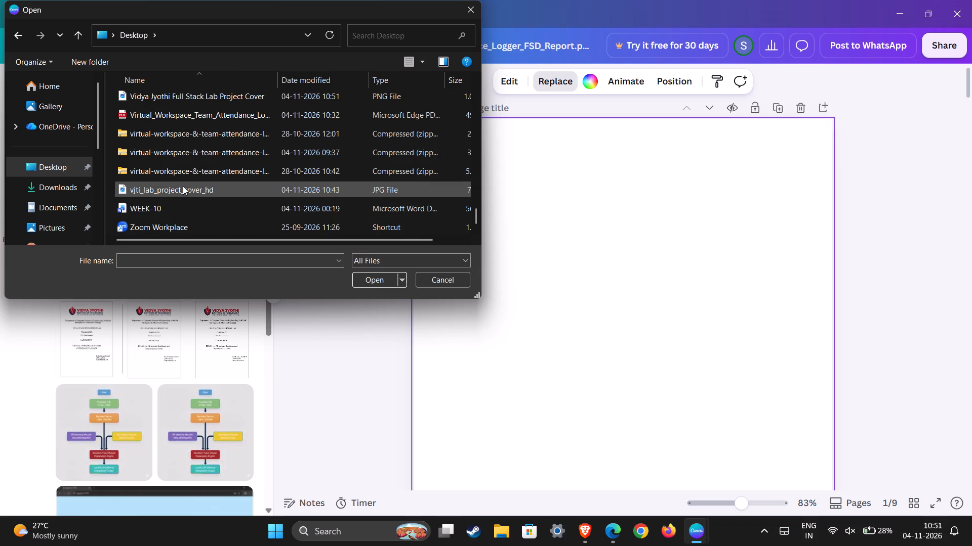
pyautogui.click(185, 194)
pyautogui.click(374, 277)
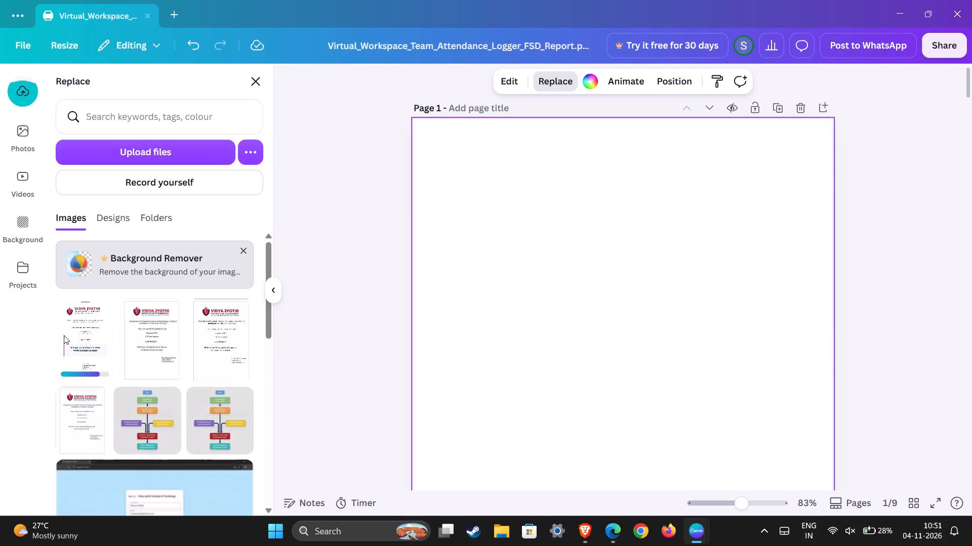
# Check the saved cover files on the desktop and in ChatGPT's image share view, returning to the report in Canva.
pyautogui.click(971, 519)
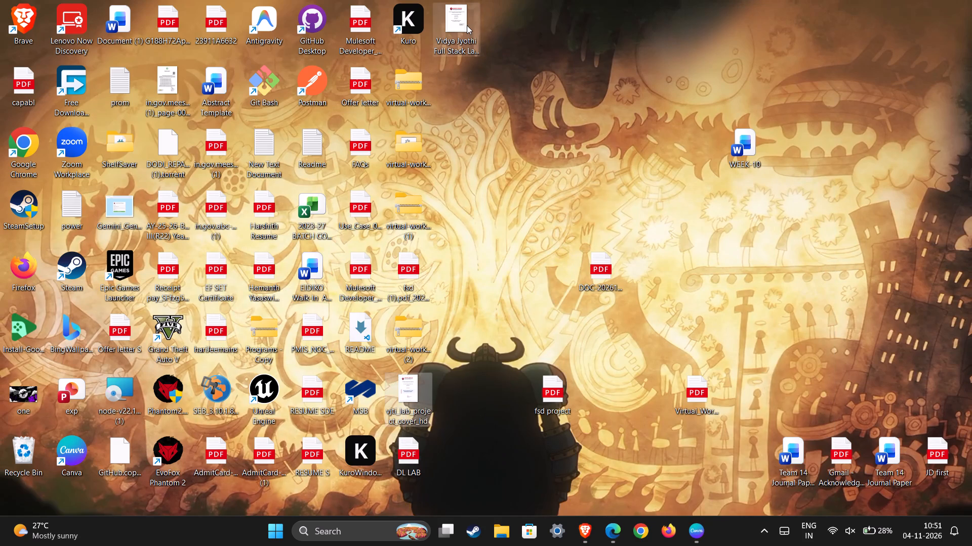
pyautogui.click(583, 536)
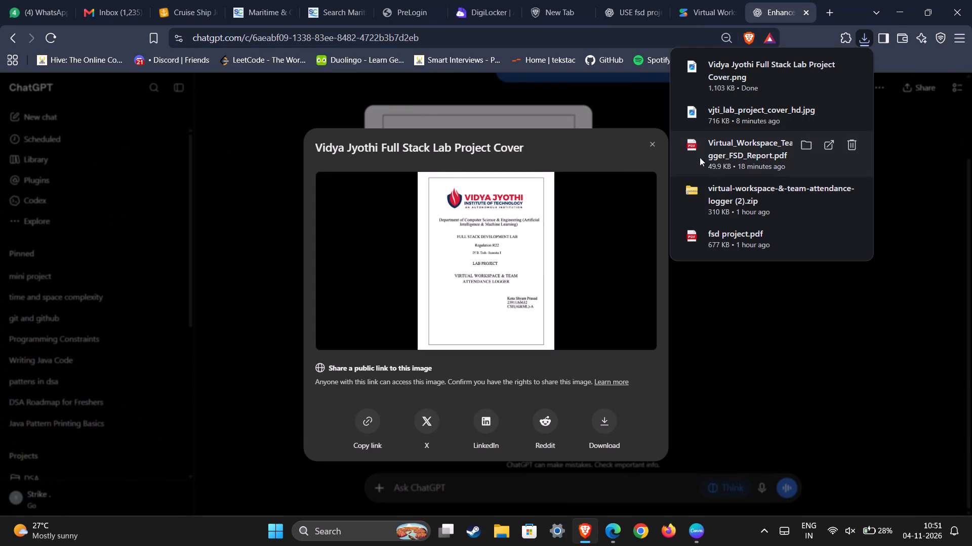
pyautogui.click(657, 141)
pyautogui.click(696, 541)
pyautogui.click(751, 473)
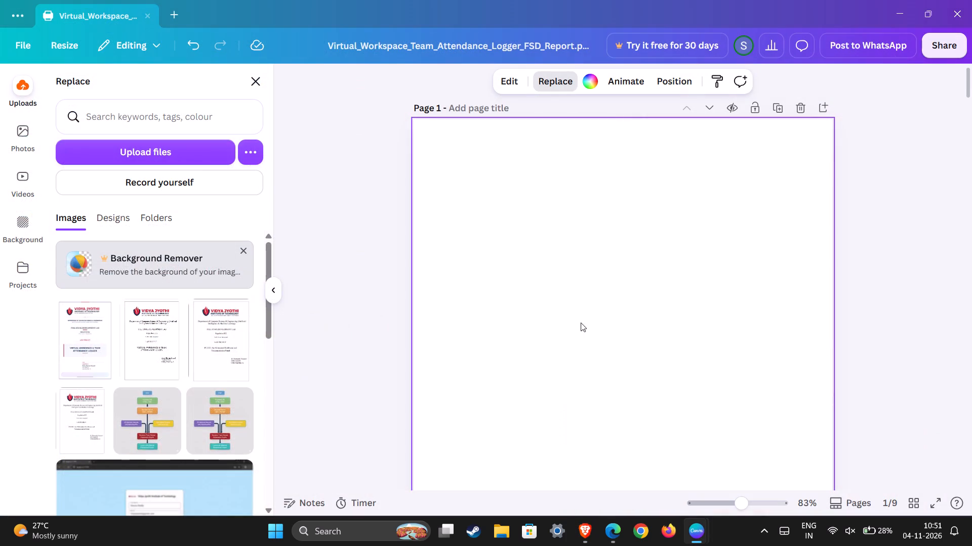
# Replace the blank page 1 background with "Vidya Jyothi Full Stack Lab Project Cover.png" uploaded from the Desktop.
pyautogui.click(694, 534)
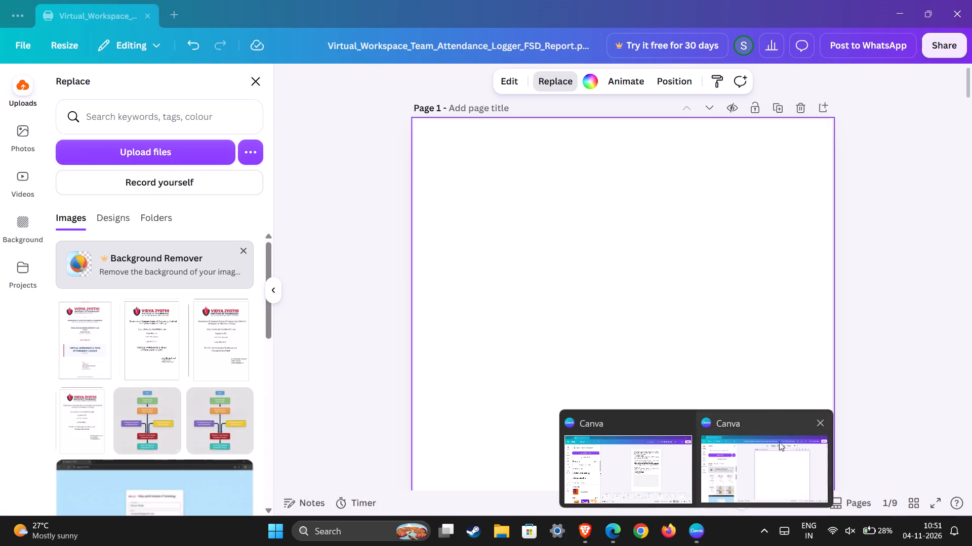
pyautogui.click(772, 455)
pyautogui.click(549, 82)
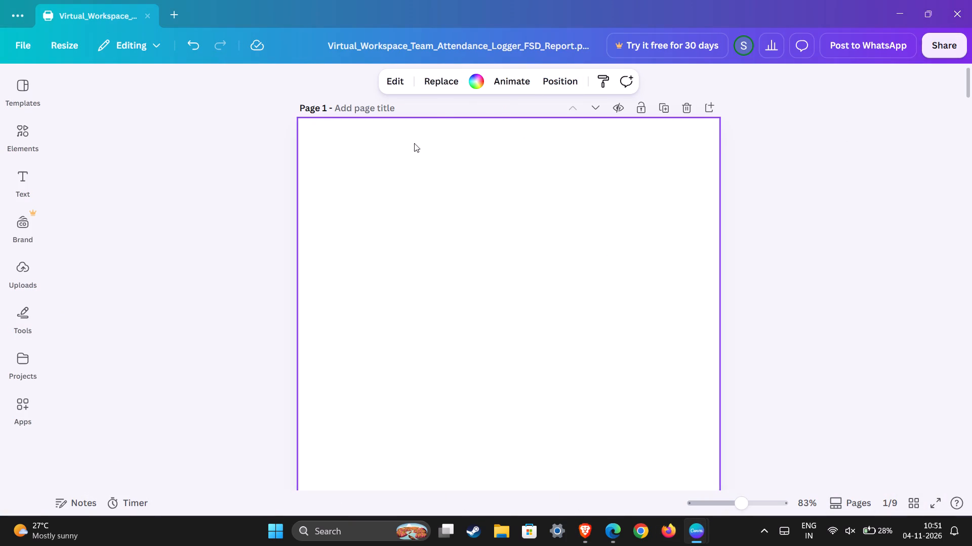
pyautogui.click(444, 77)
pyautogui.click(138, 150)
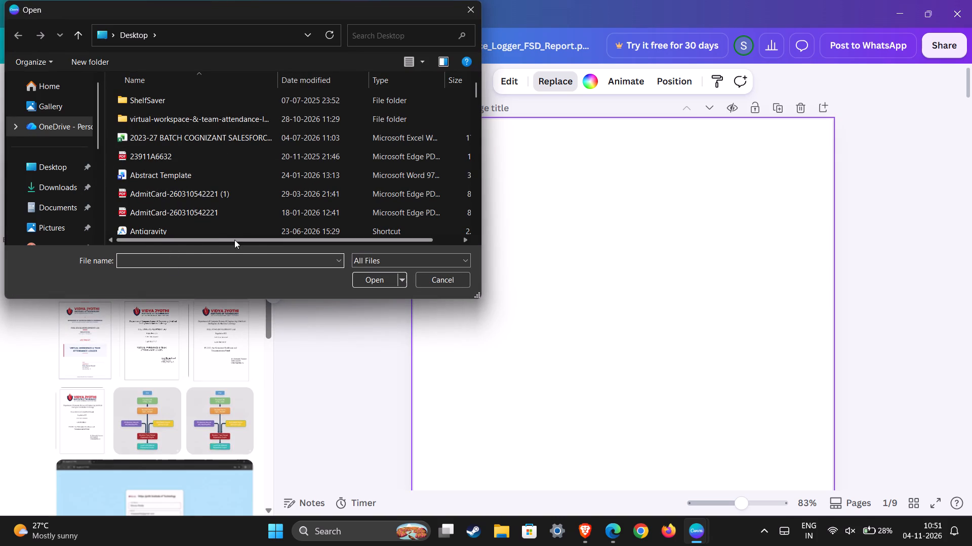
pyautogui.press('v')
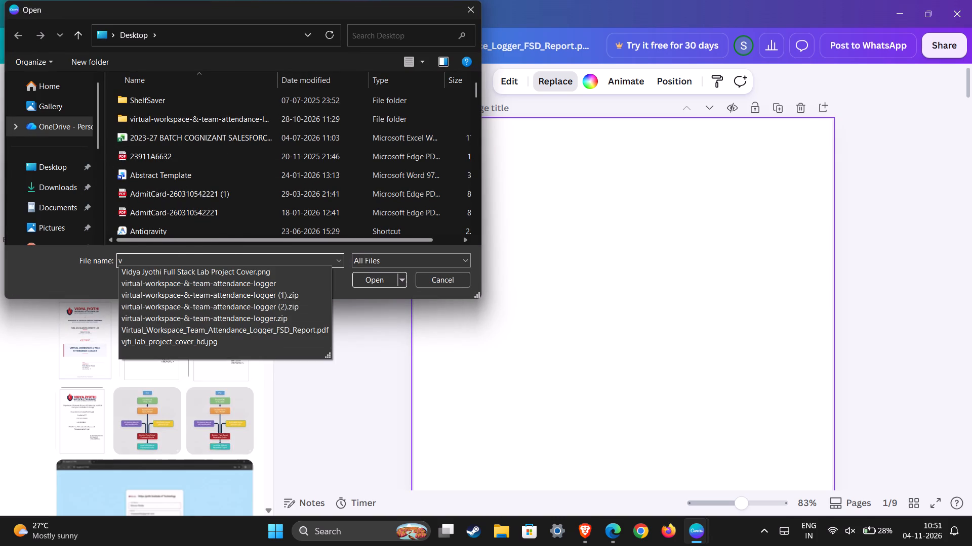
pyautogui.click(268, 272)
pyautogui.click(362, 282)
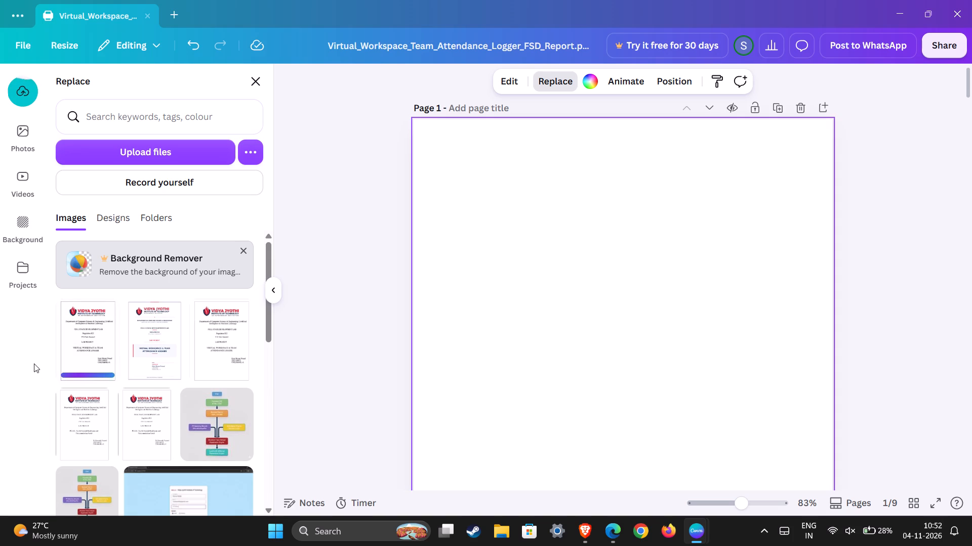
pyautogui.click(91, 336)
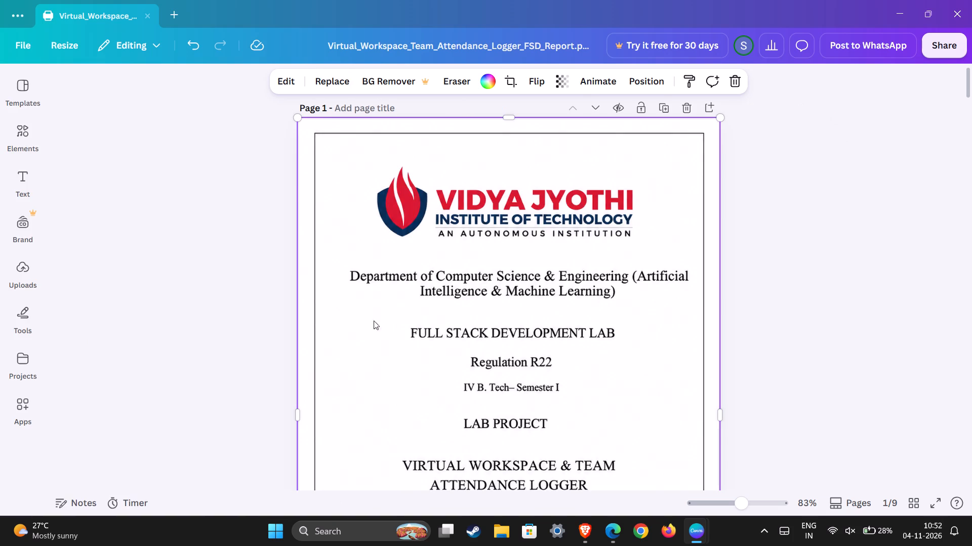
pyautogui.scroll(-3, 886, 346)
pyautogui.click(884, 343)
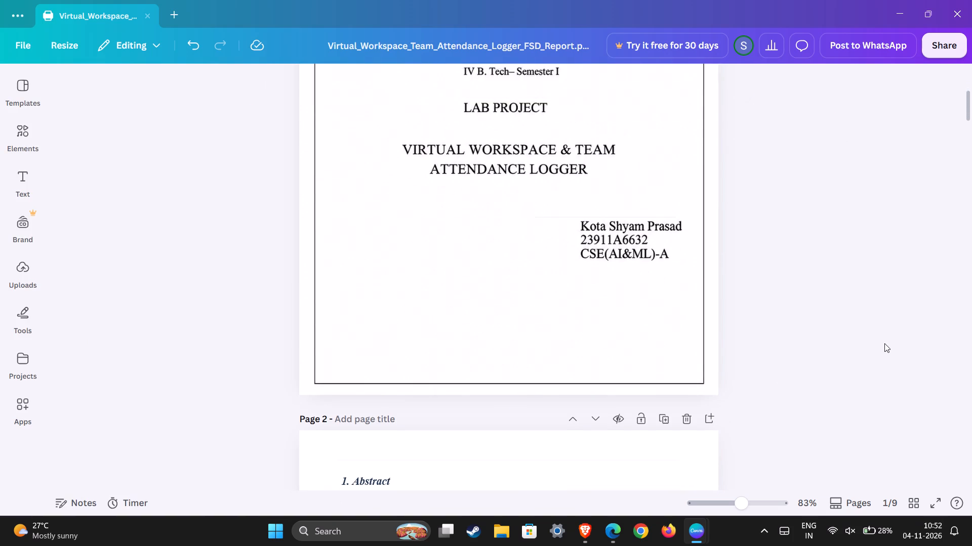
# Delete the footer text with the roll number and branch at the bottom of page 6.
pyautogui.scroll(3, 874, 343)
pyautogui.scroll(-6, 874, 343)
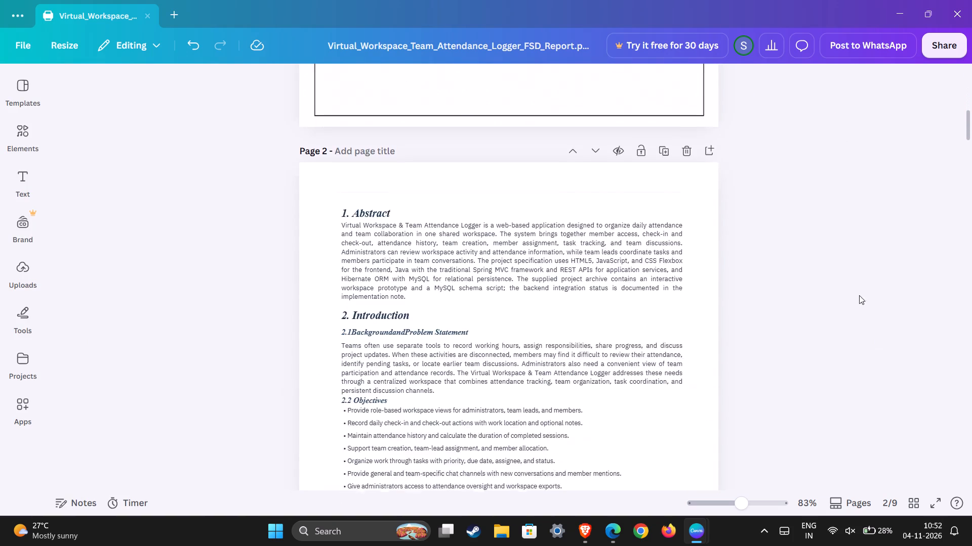
pyautogui.scroll(-4, 850, 295)
pyautogui.scroll(1, 847, 305)
pyautogui.scroll(-6, 836, 347)
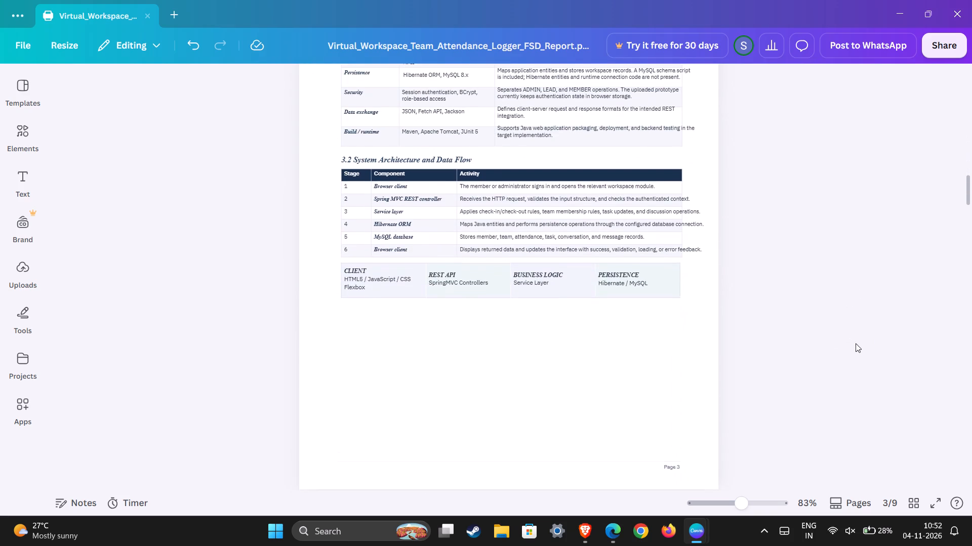
pyautogui.scroll(-10, 856, 343)
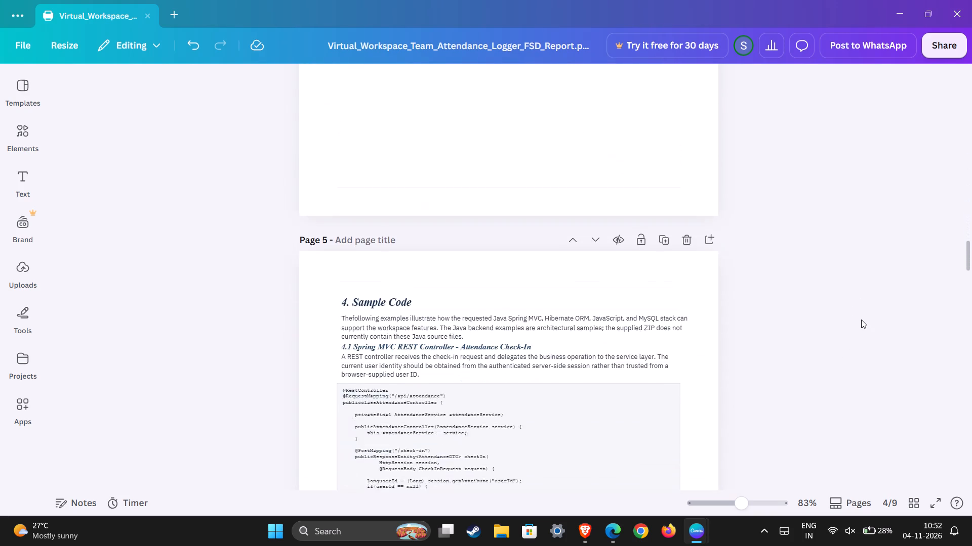
pyautogui.scroll(-9, 861, 320)
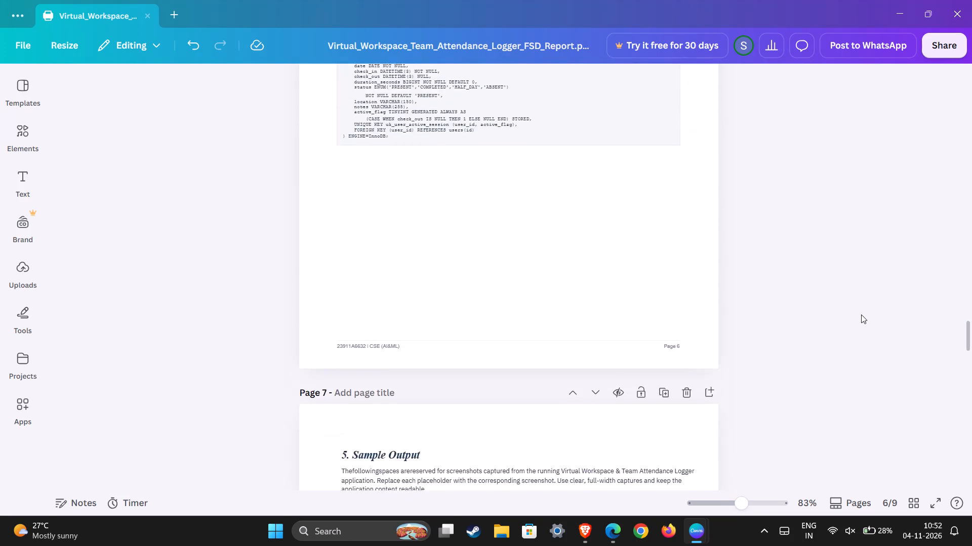
pyautogui.scroll(-2, 861, 314)
pyautogui.scroll(2, 861, 314)
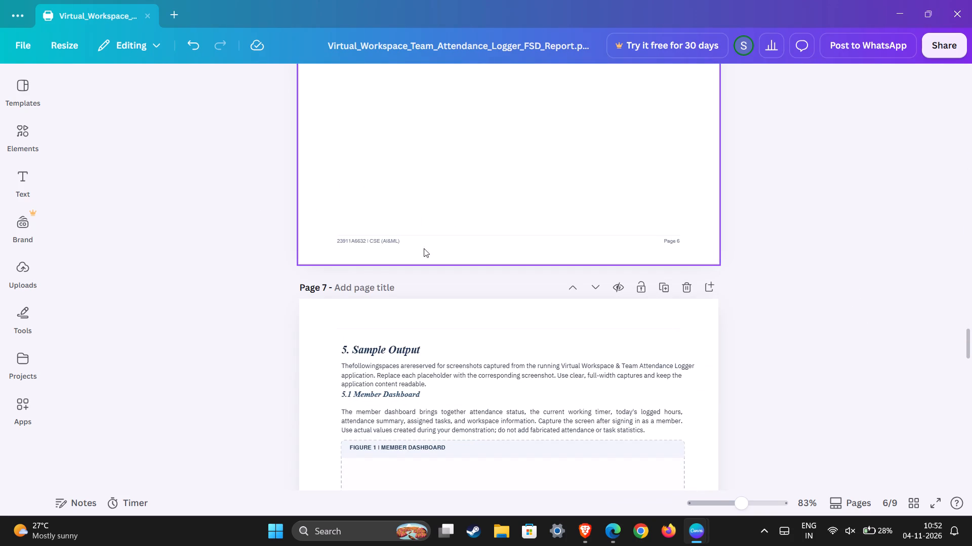
pyautogui.click(399, 241)
pyautogui.press('Delete')
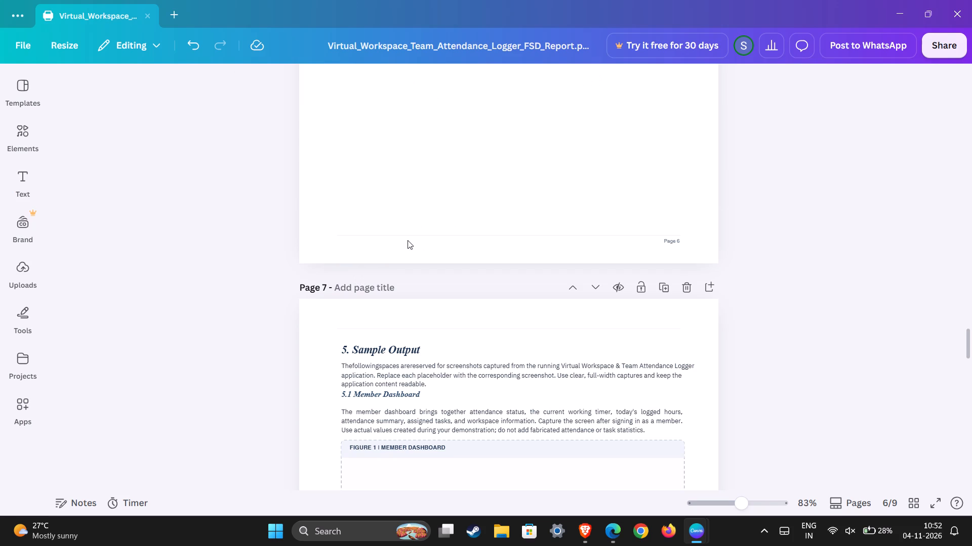
# Remove "(Continued)" from the page 8 heading so it reads "5. Sample Output".
pyautogui.scroll(4, 420, 237)
pyautogui.scroll(-5, 505, 309)
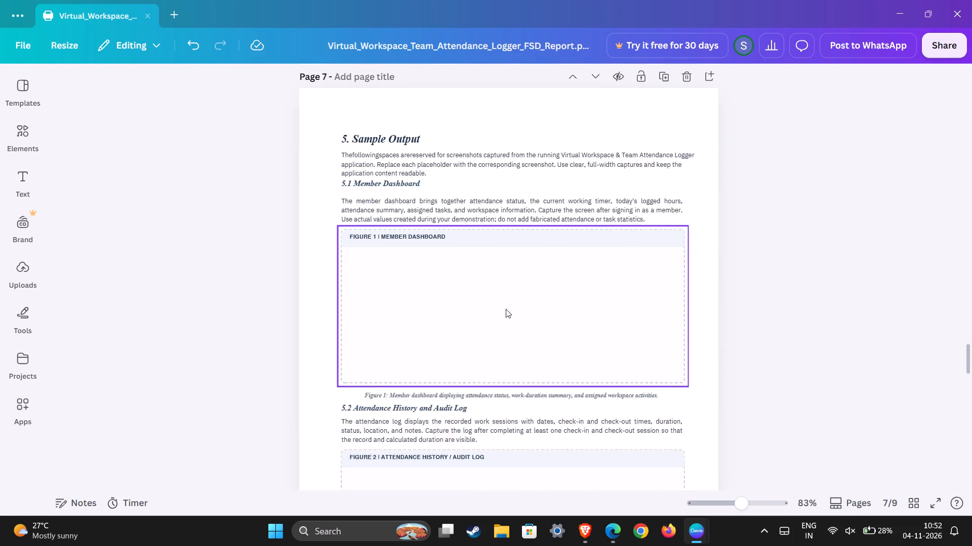
pyautogui.scroll(-1, 506, 309)
pyautogui.scroll(-2, 783, 380)
pyautogui.scroll(5, 681, 343)
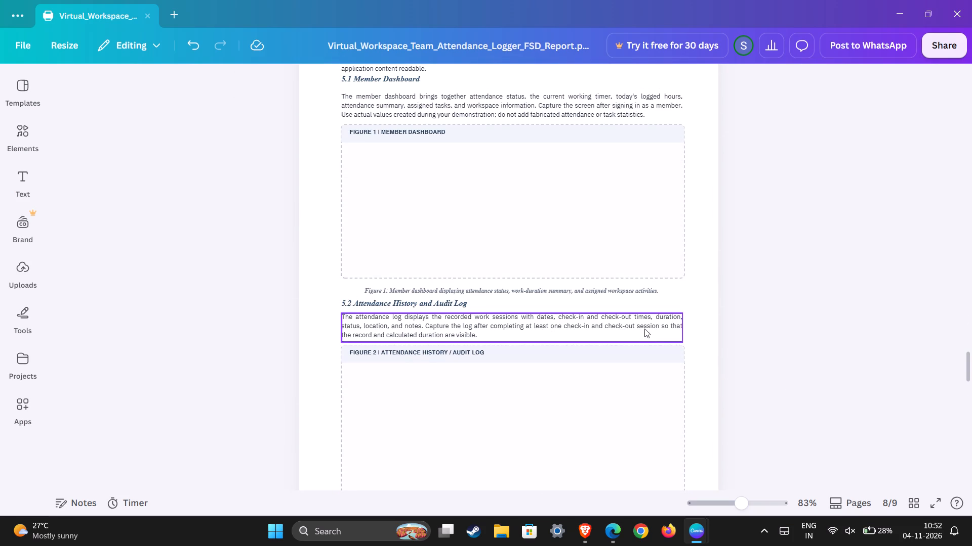
pyautogui.scroll(-2, 654, 311)
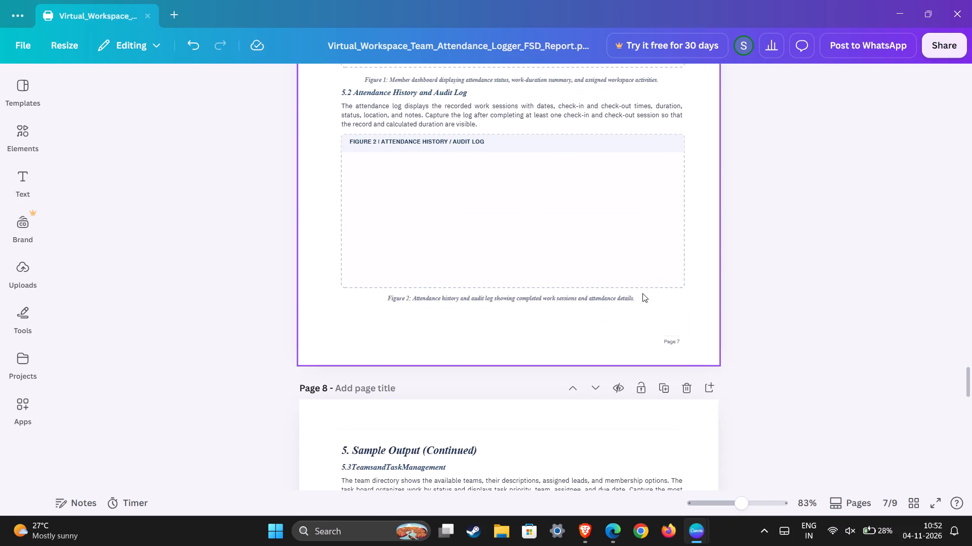
pyautogui.click(467, 452)
pyautogui.click(473, 451)
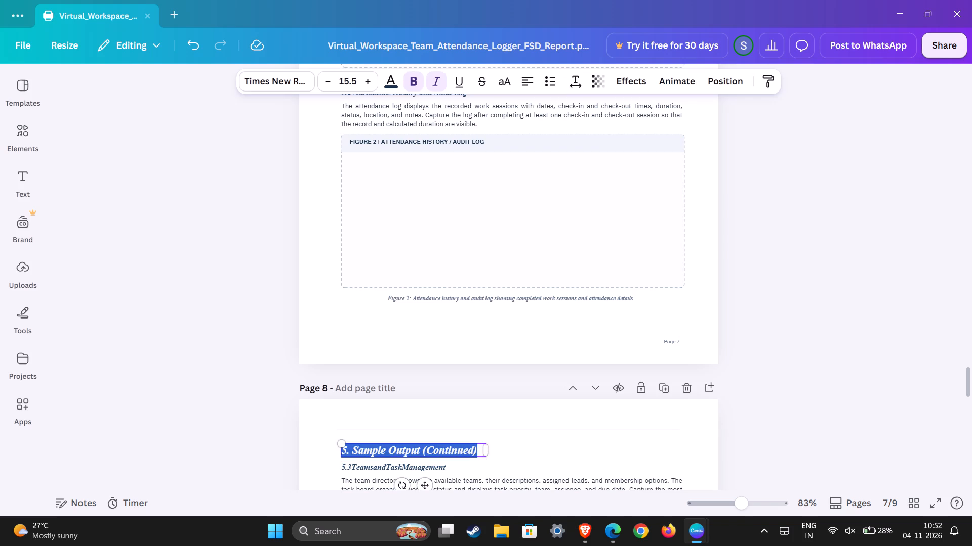
pyautogui.click(474, 451)
pyautogui.press('Right')
pyautogui.press('BackSpace')
pyautogui.press('BackSpace')
pyautogui.press('BackSpace')
pyautogui.press('BackSpace')
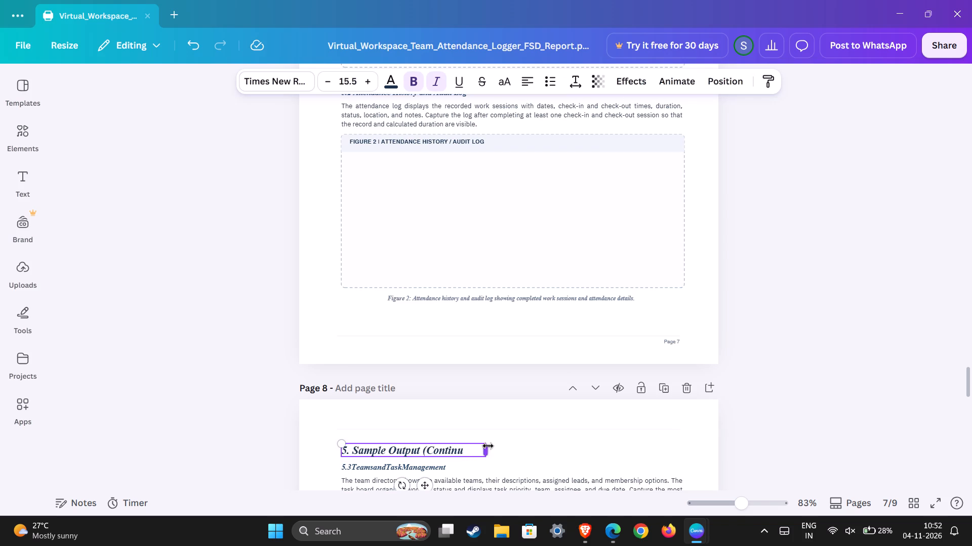
pyautogui.press('BackSpace')
pyautogui.press('BackSpace')
pyautogui.press('BackSpace')
pyautogui.press('BackSpace')
pyautogui.press('BackSpace')
pyautogui.press('BackSpace')
pyautogui.press('BackSpace')
# Look through pages 5 to 9 of the report, including the headings and figure placeholders in the Sample Output section.
pyautogui.scroll(2, 511, 438)
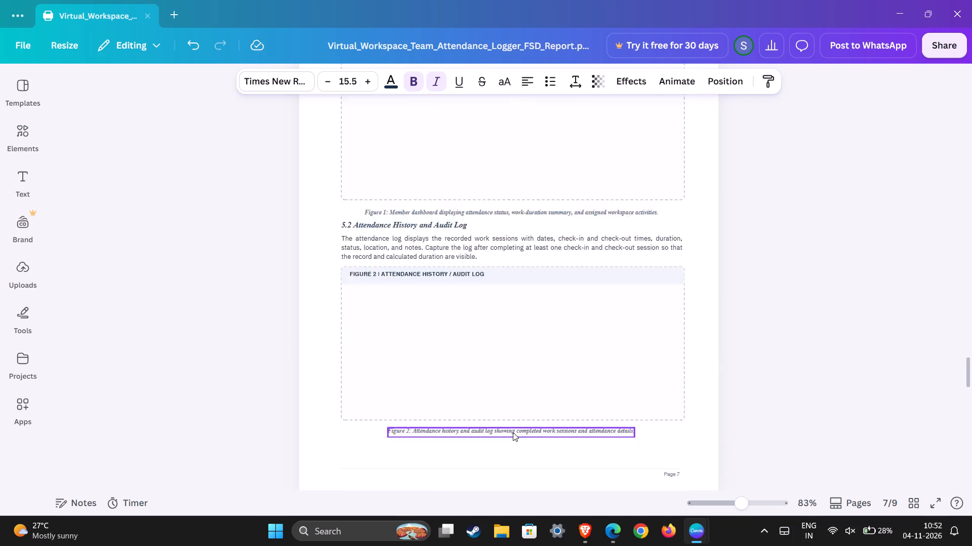
pyautogui.scroll(11, 517, 428)
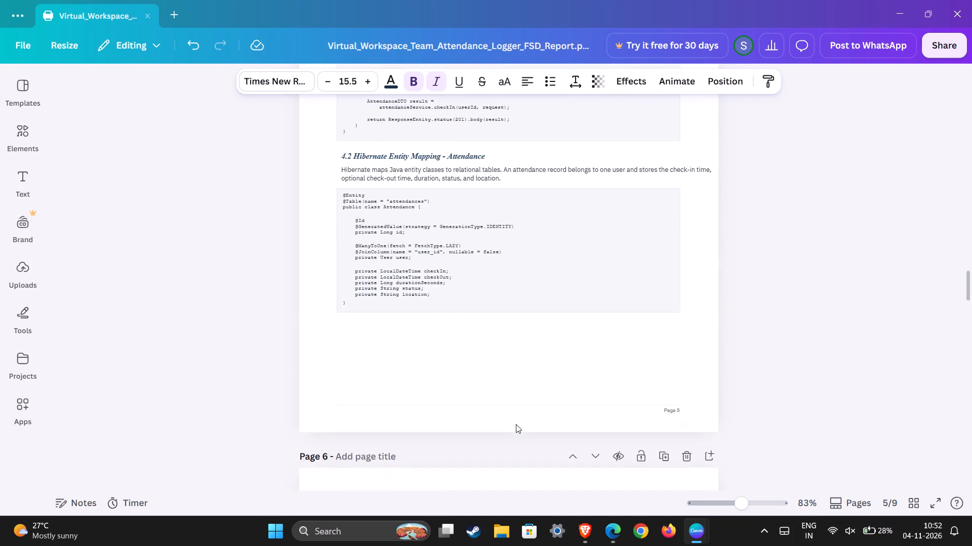
pyautogui.scroll(3, 516, 424)
pyautogui.scroll(-11, 516, 424)
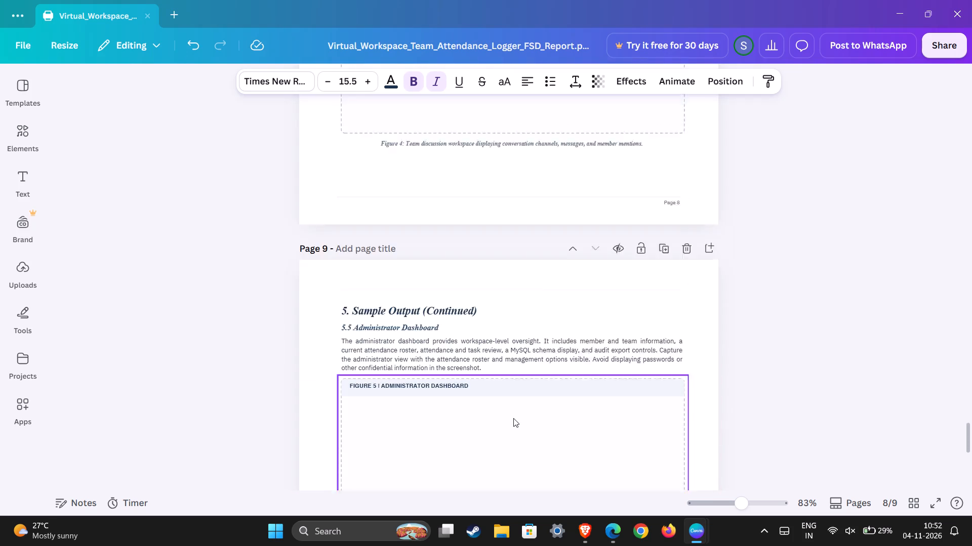
pyautogui.scroll(-6, 513, 418)
pyautogui.scroll(3, 508, 407)
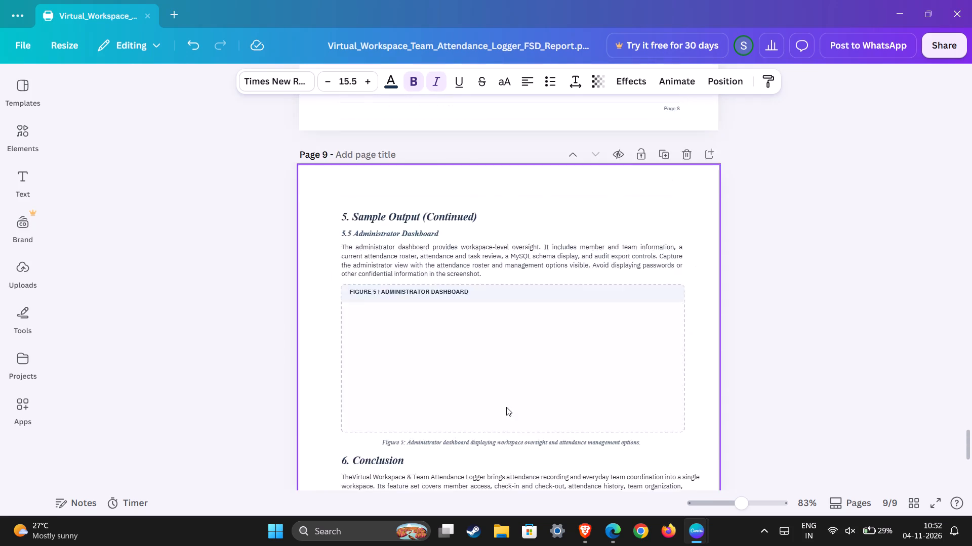
pyautogui.scroll(1, 506, 407)
pyautogui.click(463, 405)
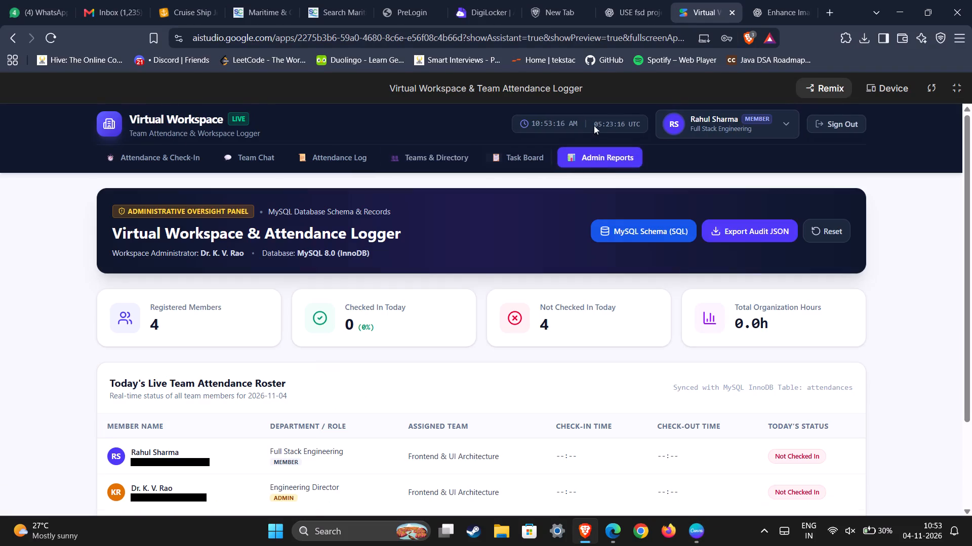
# In the Virtual Workspace app in Brave, switch to the Engineering Director's ADMIN profile and open Attendance & Check-In.
pyautogui.click(764, 117)
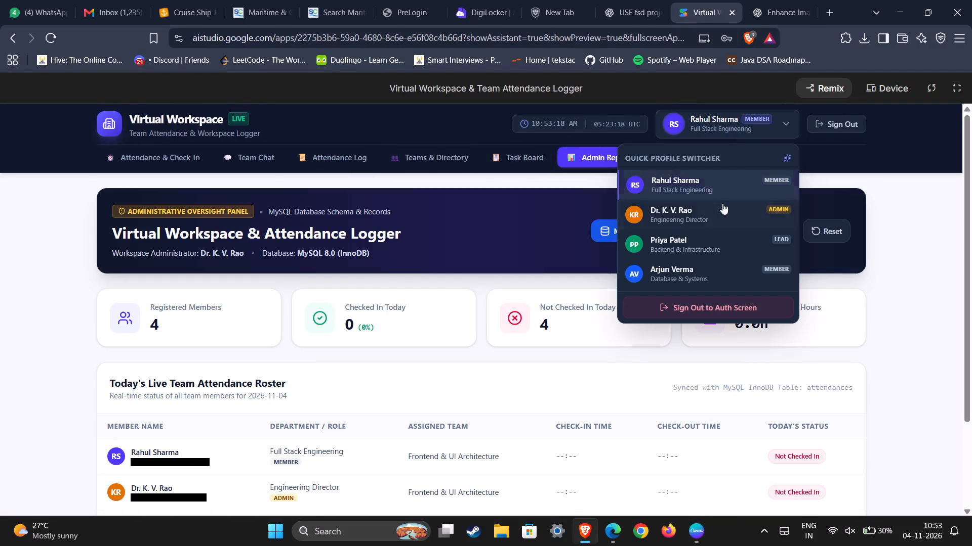
pyautogui.click(722, 203)
pyautogui.click(152, 157)
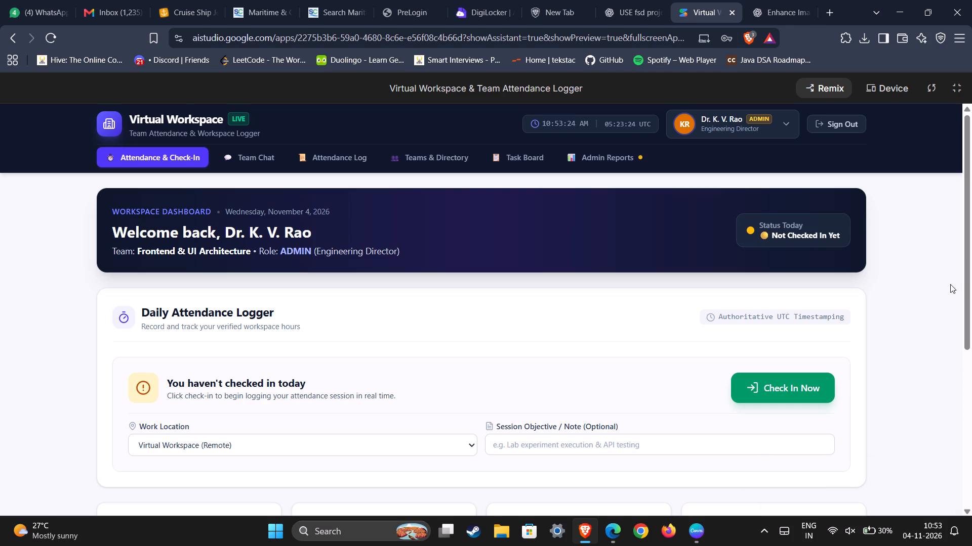
pyautogui.moveTo(971, 287); pyautogui.dragTo(971, 264)
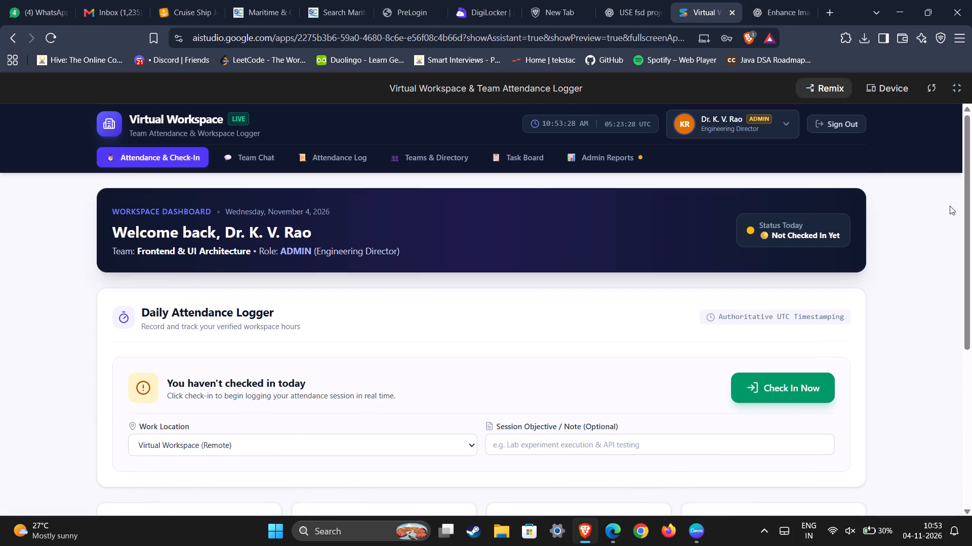
# Capture a full-width screenshot of the Virtual Workspace dashboard, from its navigation header to the bottom of the visible page.
pyautogui.press('shift+super+s')
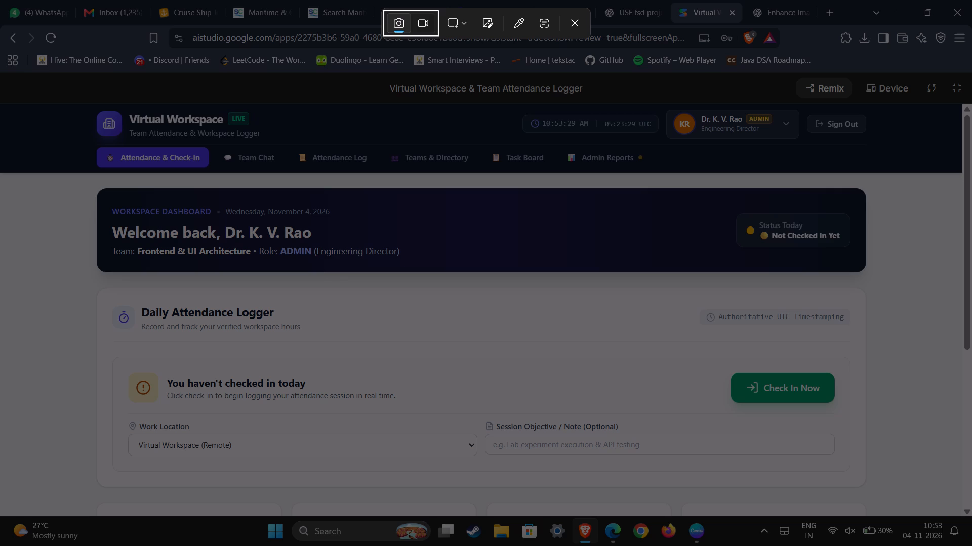
pyautogui.click(0, 73)
pyautogui.moveTo(0, 102); pyautogui.dragTo(971, 512)
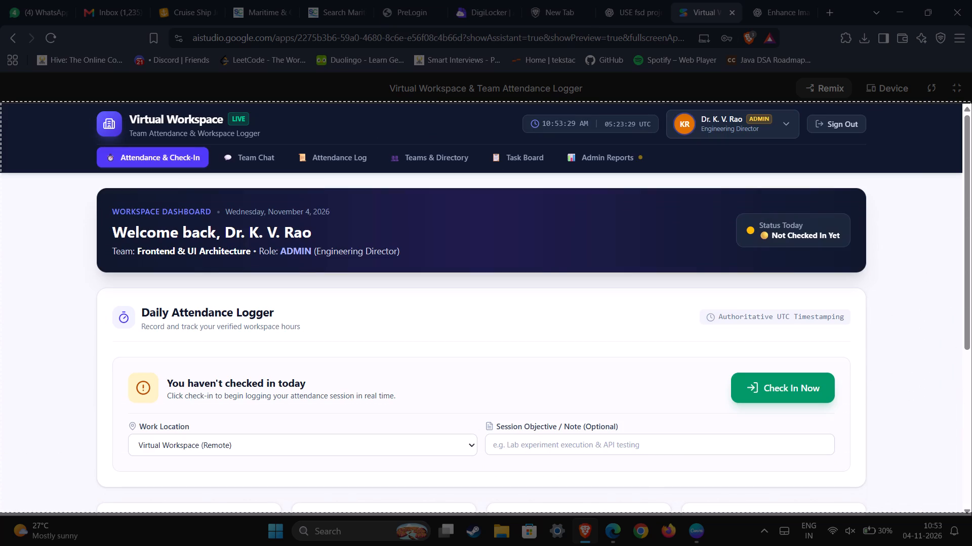
pyautogui.moveTo(971, 512); pyautogui.dragTo(971, 516)
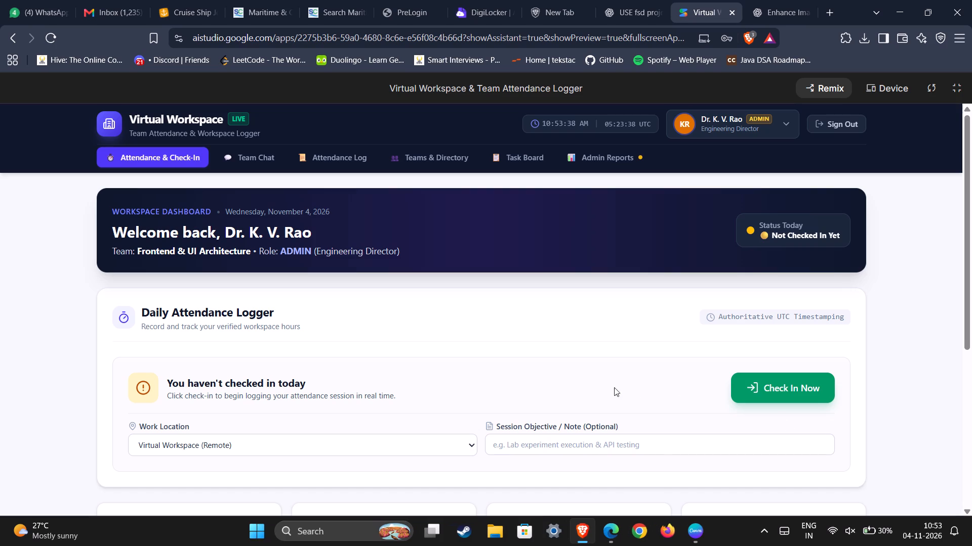
# Back in the Canva report, paste the dashboard screenshot onto page 7 at the Figure 1 Member Dashboard placeholder.
pyautogui.click(699, 536)
pyautogui.click(799, 454)
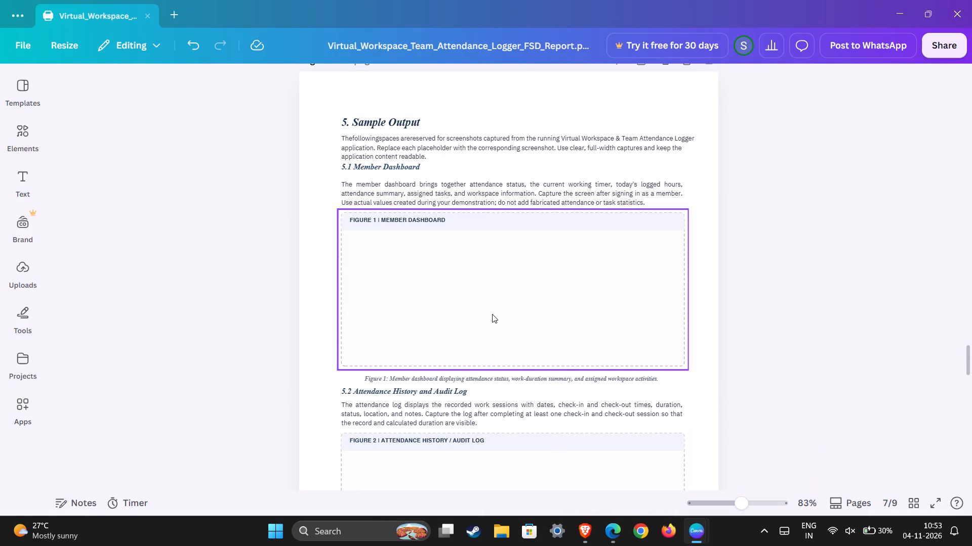
pyautogui.rightClick(491, 311)
pyautogui.click(526, 171)
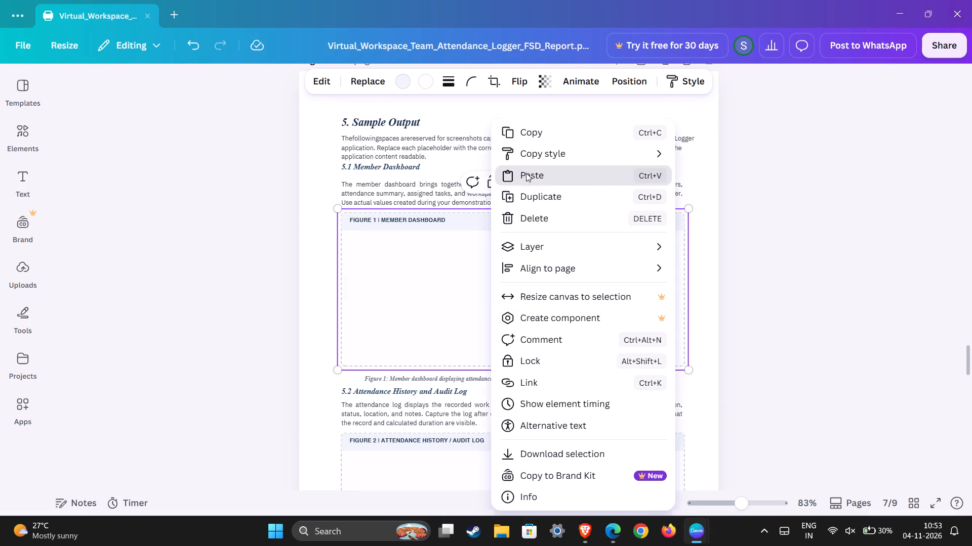
# Delete the dashed placeholder frame of Figure 1 on page 7.
pyautogui.click(424, 238)
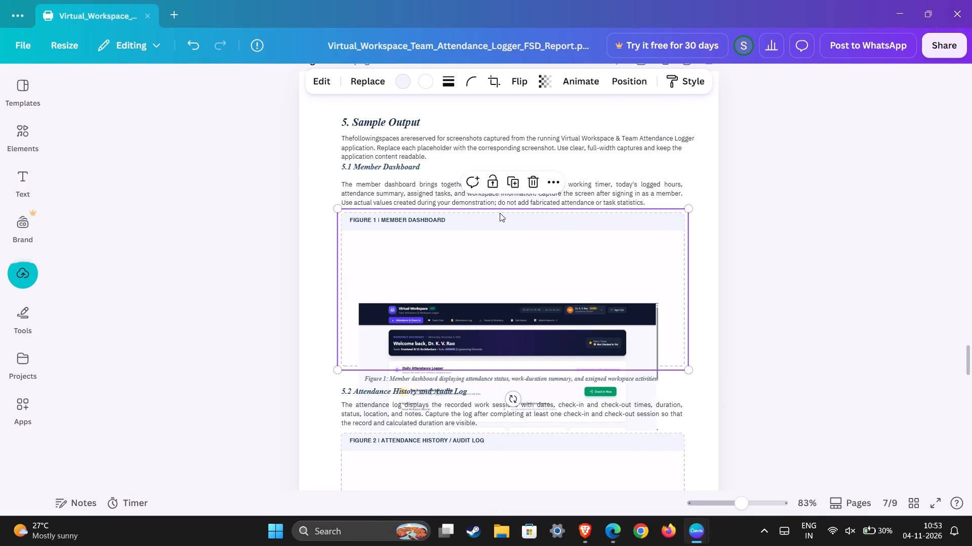
pyautogui.click(529, 184)
# Move the dashboard screenshot directly under the Figure 1 Member Dashboard label and enlarge it to fill the space above its caption.
pyautogui.moveTo(511, 337); pyautogui.dragTo(502, 268)
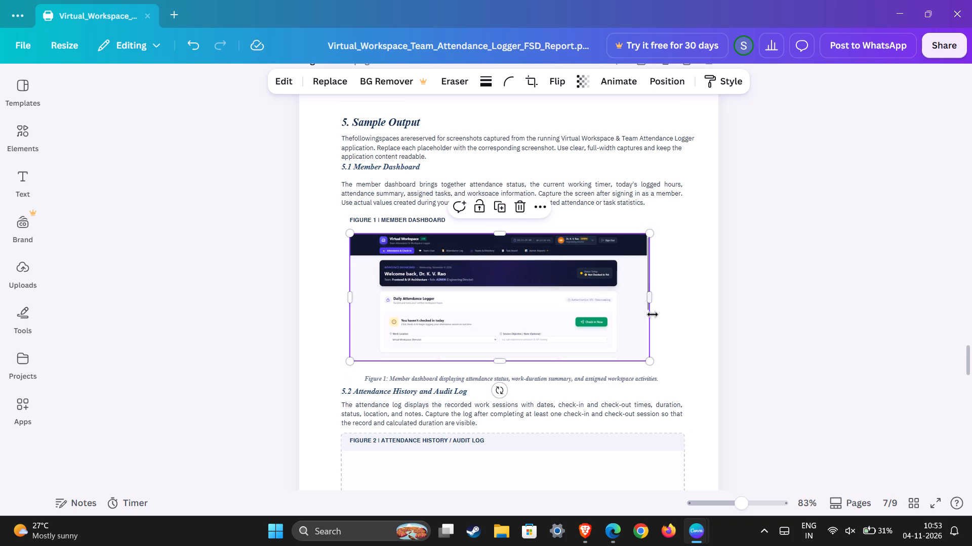
pyautogui.moveTo(646, 296); pyautogui.dragTo(676, 298)
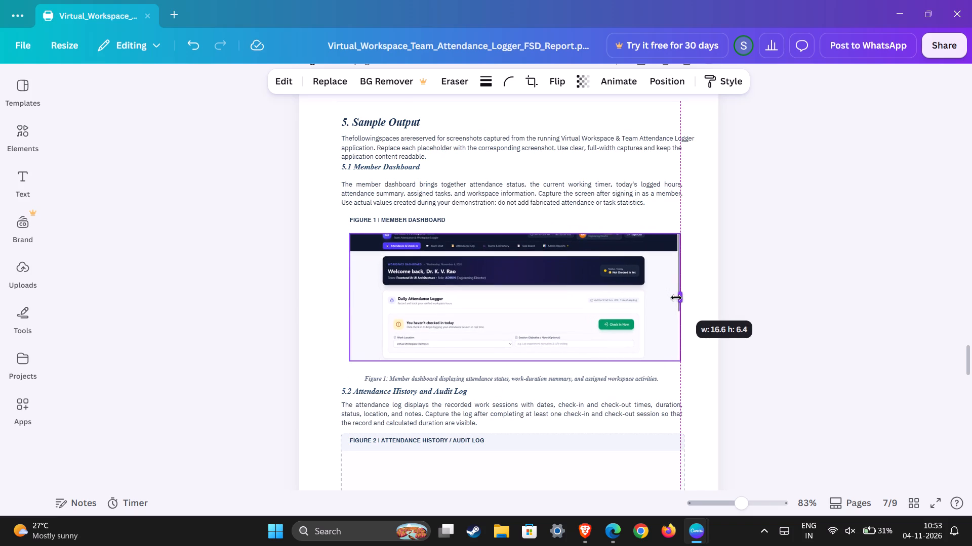
pyautogui.moveTo(676, 298); pyautogui.dragTo(642, 301)
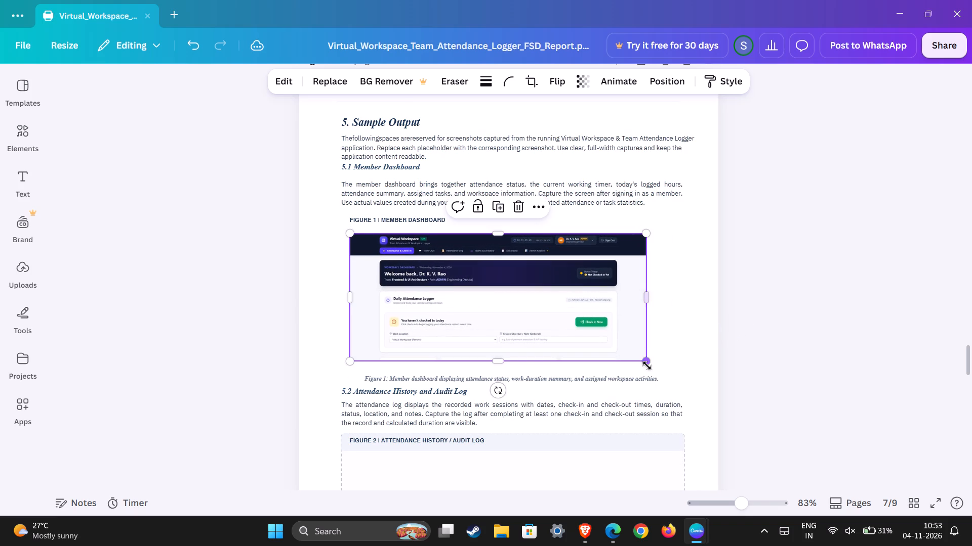
pyautogui.moveTo(645, 365); pyautogui.dragTo(676, 374)
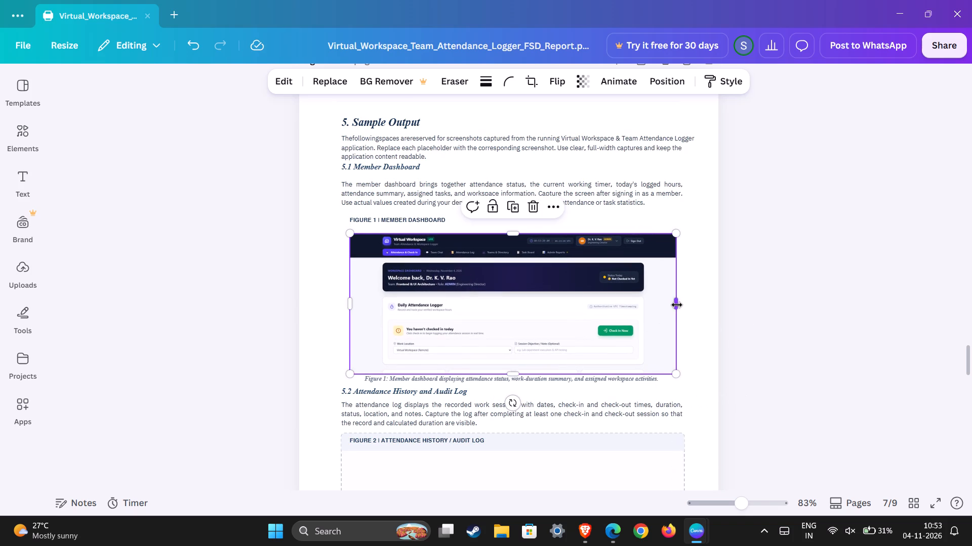
pyautogui.moveTo(677, 305); pyautogui.dragTo(681, 306)
pyautogui.moveTo(562, 285); pyautogui.dragTo(561, 279)
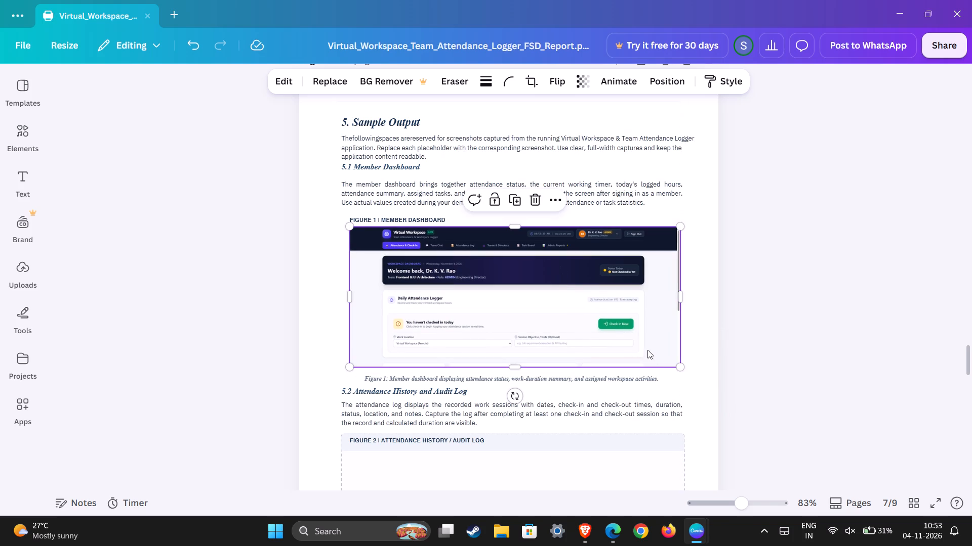
pyautogui.moveTo(680, 367); pyautogui.dragTo(686, 370)
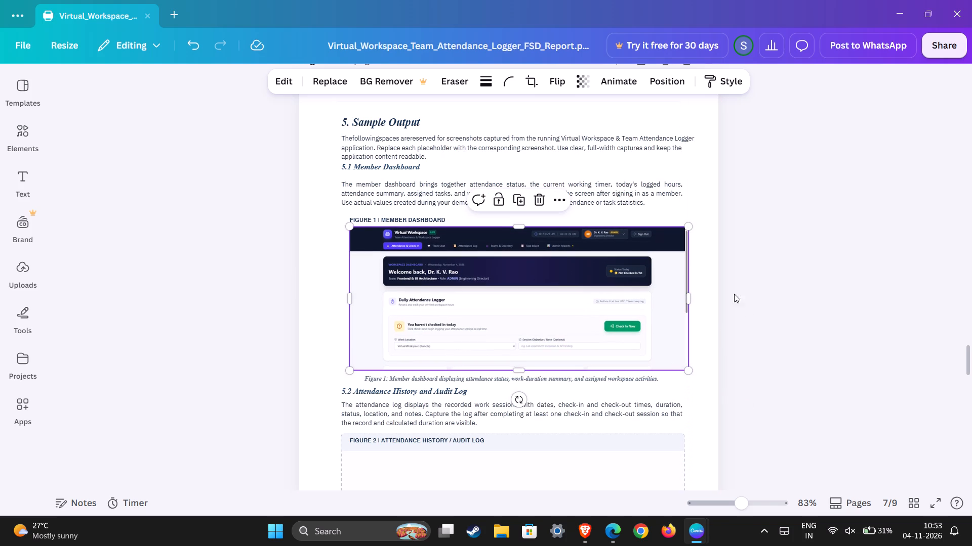
pyautogui.click(787, 285)
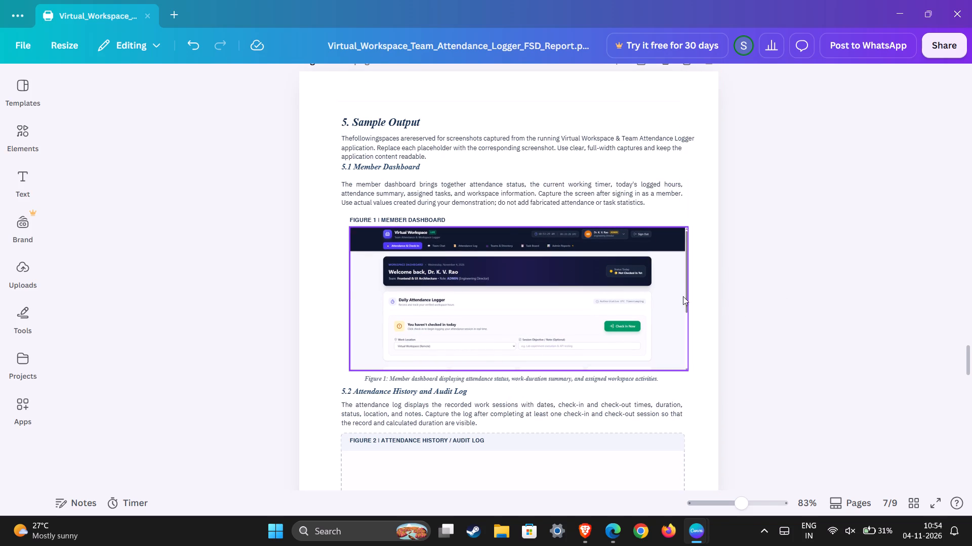
# Crop the scrollbar strip off the Figure 1 screenshot so its edge lines up with the body text margin.
pyautogui.click(682, 292)
pyautogui.click(690, 295)
pyautogui.click(766, 299)
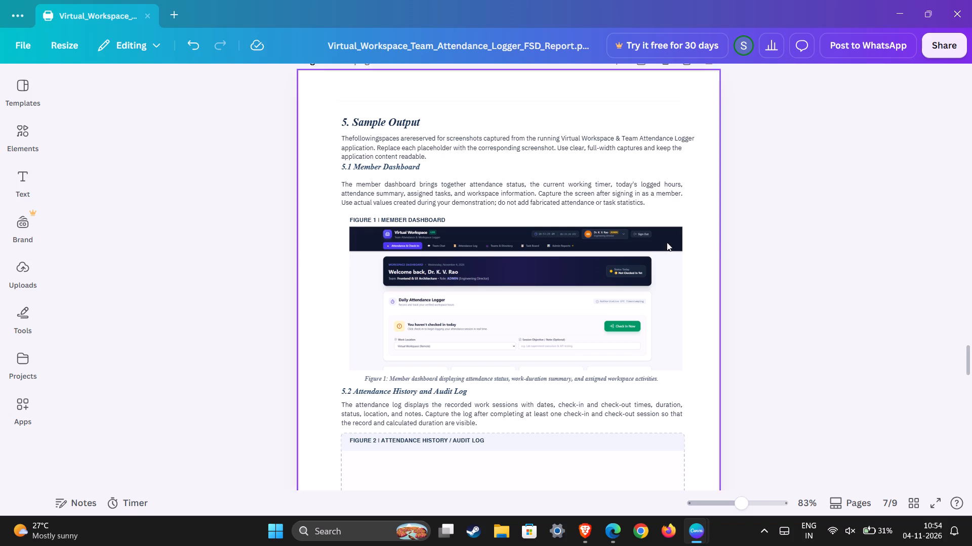
# In Brave, open the Virtual Workspace app's Attendance Log and capture it full-width, from the navigation header to the bottom of the visible page.
pyautogui.scroll(-1, 553, 243)
pyautogui.scroll(-2, 701, 342)
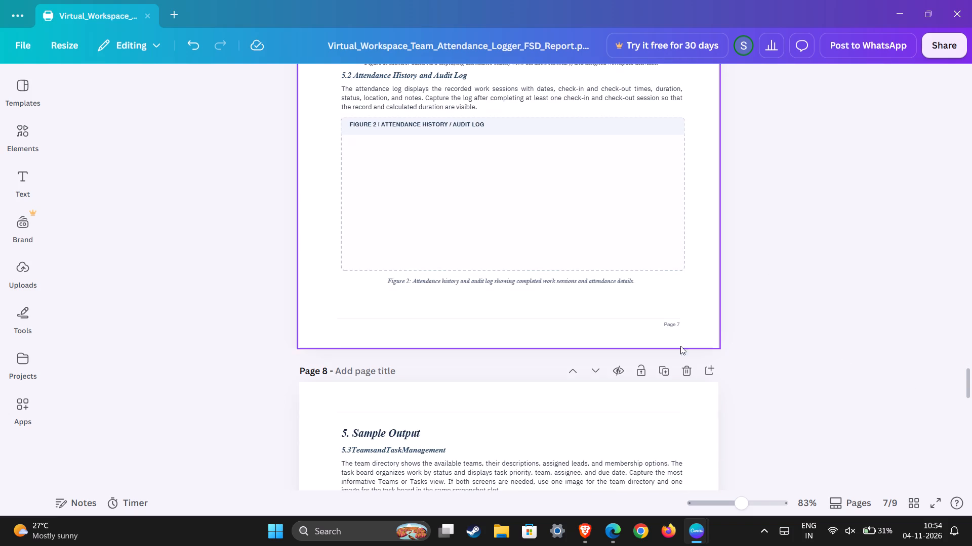
pyautogui.click(591, 533)
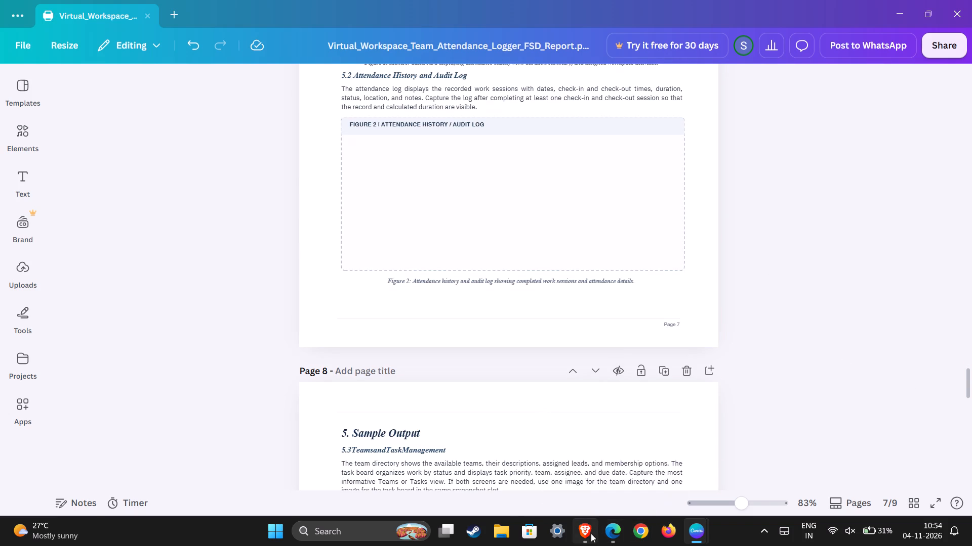
pyautogui.scroll(-2, 392, 368)
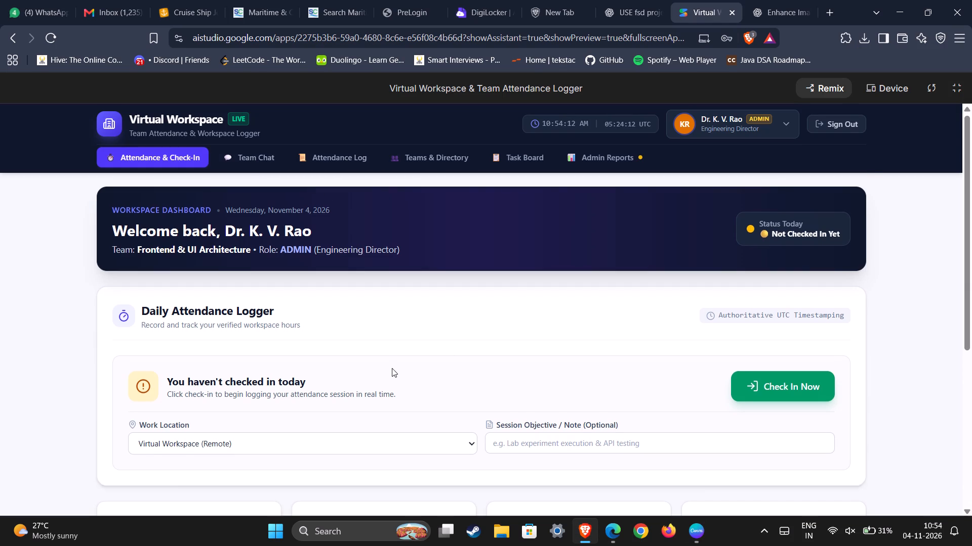
pyautogui.scroll(-1, 392, 368)
pyautogui.scroll(5, 392, 371)
pyautogui.click(245, 154)
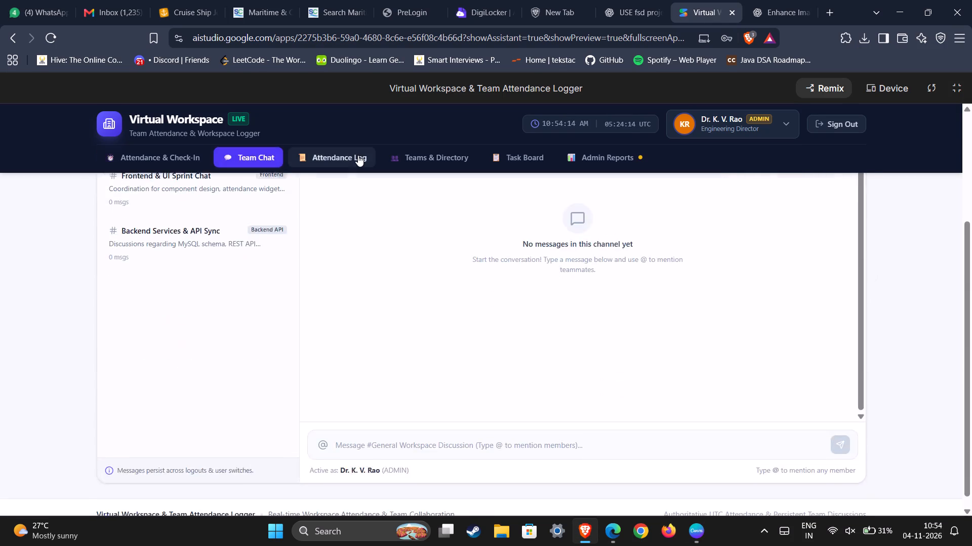
pyautogui.click(358, 155)
pyautogui.scroll(-1, 418, 334)
pyautogui.scroll(6, 422, 341)
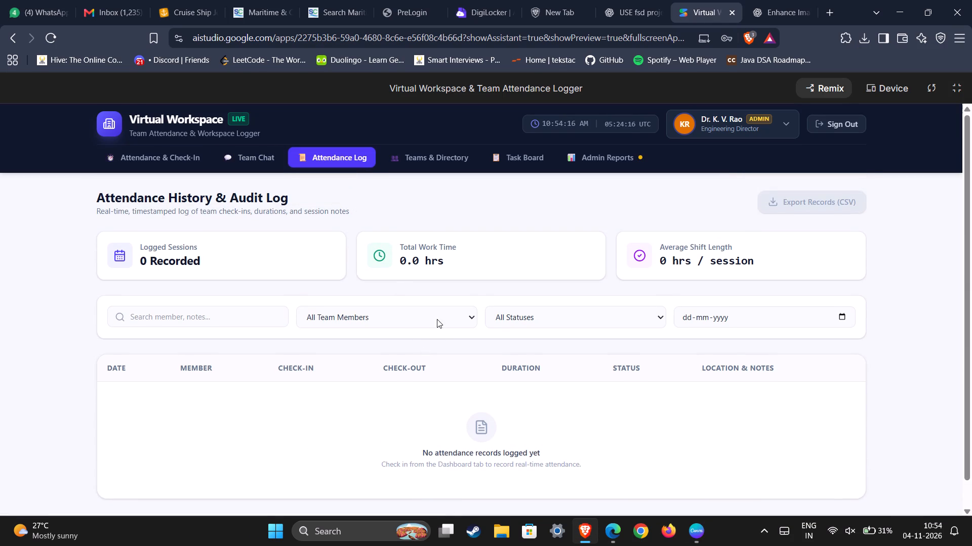
pyautogui.press('shift+super+s')
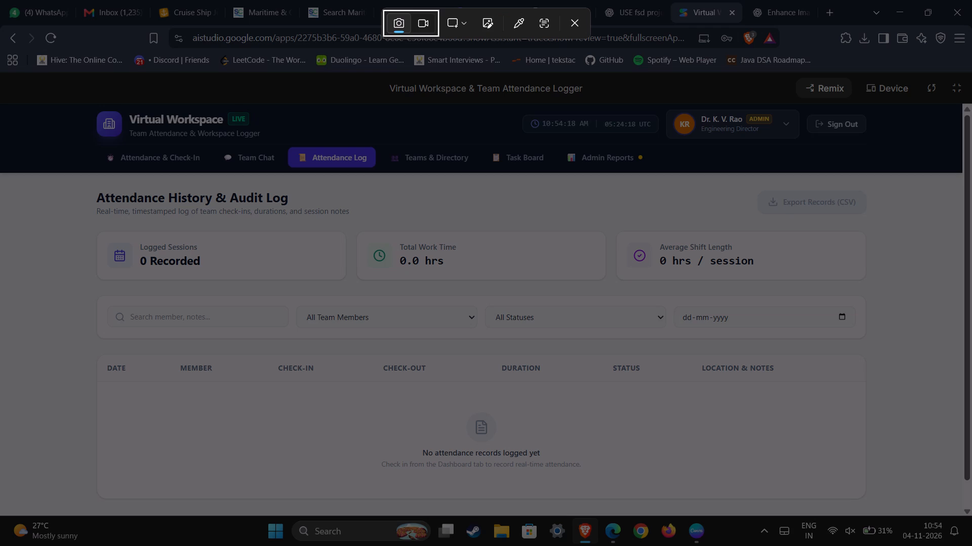
pyautogui.moveTo(0, 102); pyautogui.dragTo(962, 407)
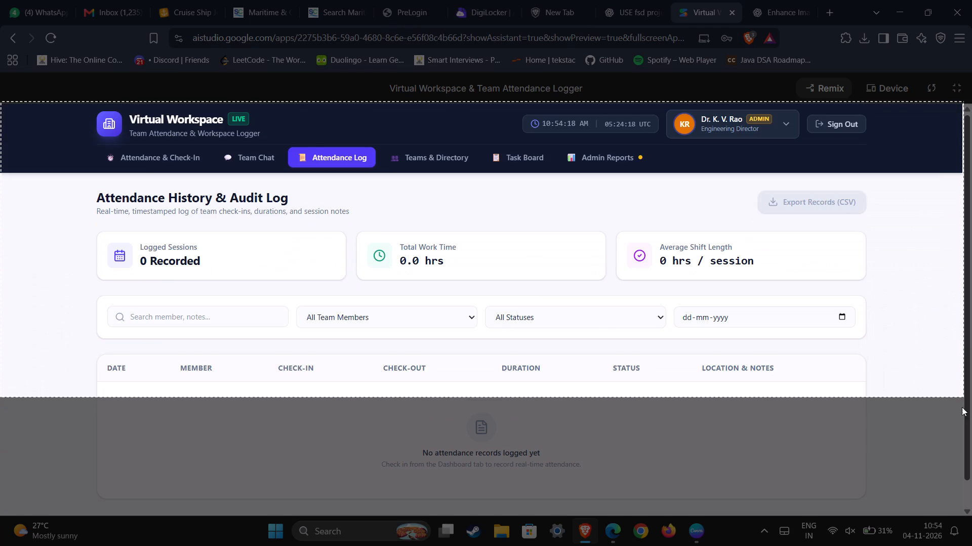
pyautogui.moveTo(962, 407); pyautogui.dragTo(961, 515)
# Back in the Canva report, paste the Attendance Log screenshot onto page 7 and move it to the Figure 2 placeholder.
pyautogui.click(704, 533)
pyautogui.click(767, 484)
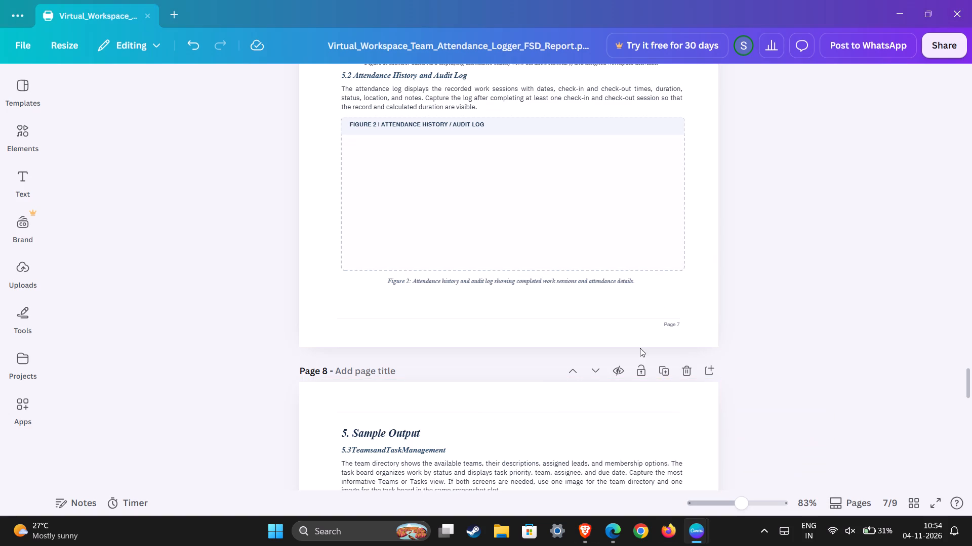
pyautogui.click(484, 221)
pyautogui.rightClick(532, 181)
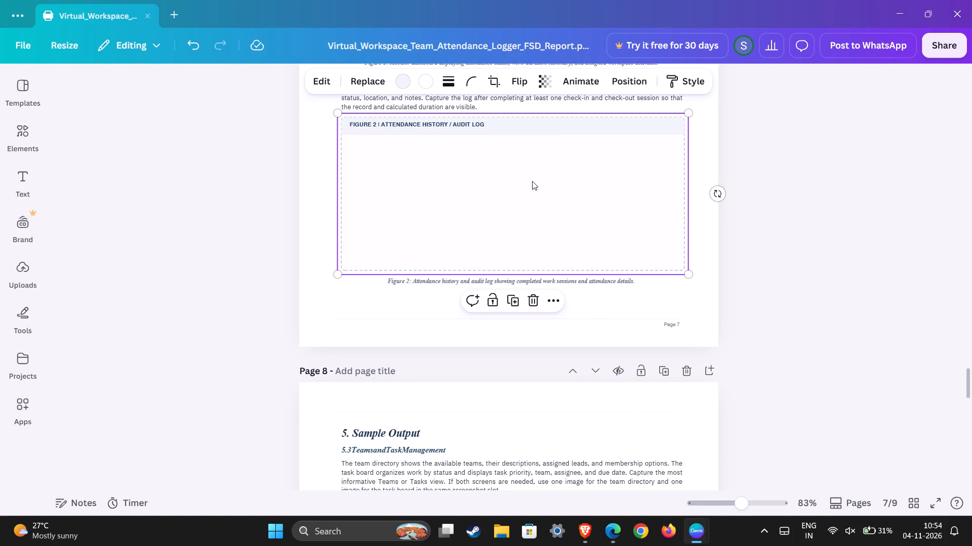
pyautogui.click(574, 176)
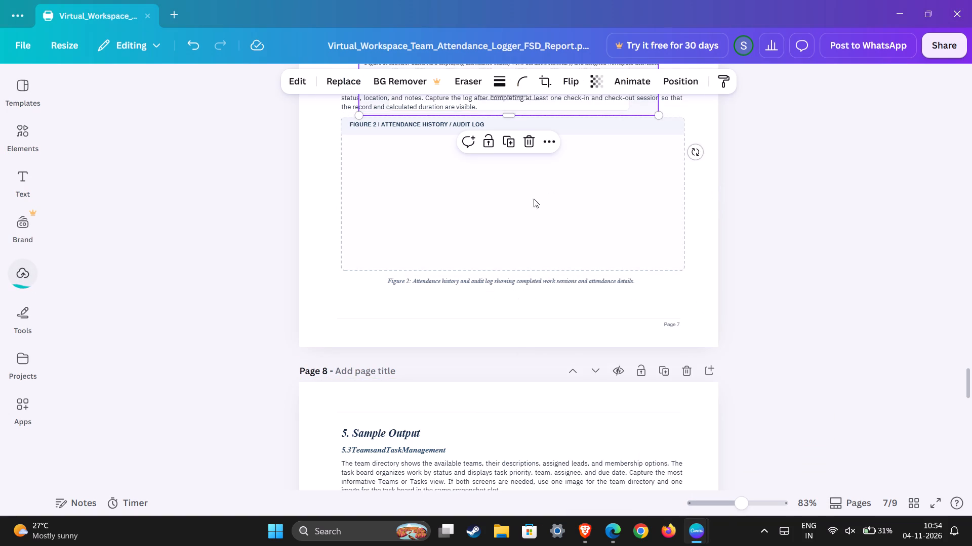
pyautogui.scroll(3, 519, 256)
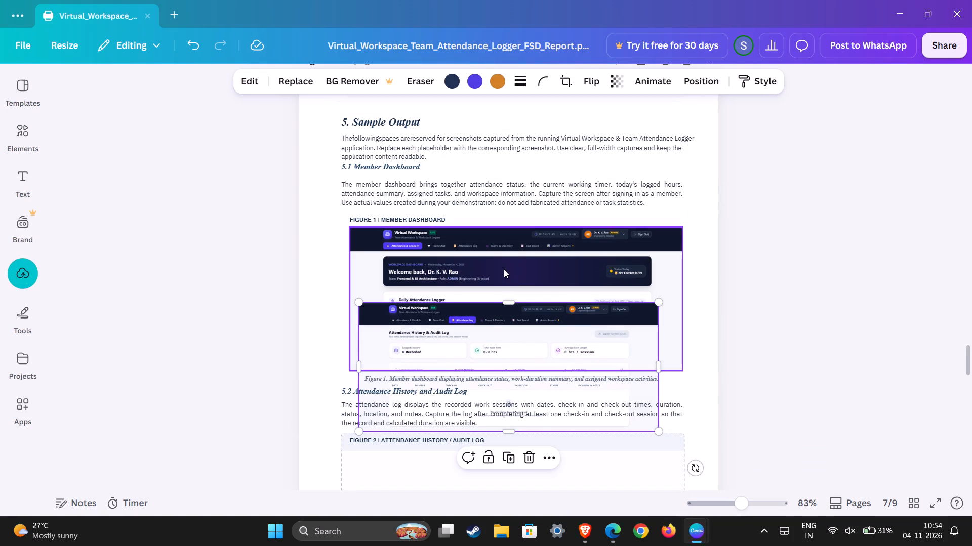
pyautogui.moveTo(499, 336); pyautogui.dragTo(501, 409)
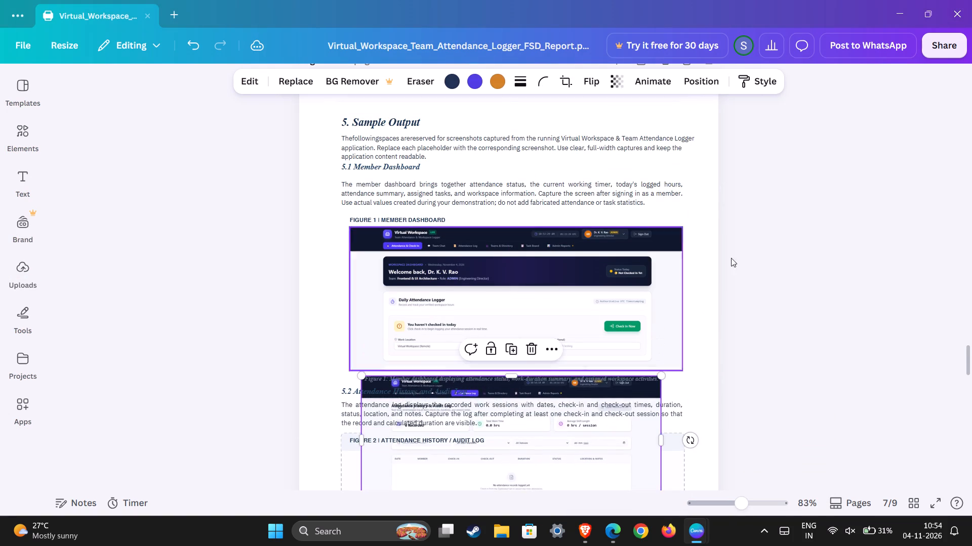
pyautogui.scroll(-2, 831, 249)
pyautogui.moveTo(517, 240); pyautogui.dragTo(512, 342)
# Delete the dashed placeholder frame of Figure 2 on page 7.
pyautogui.click(426, 246)
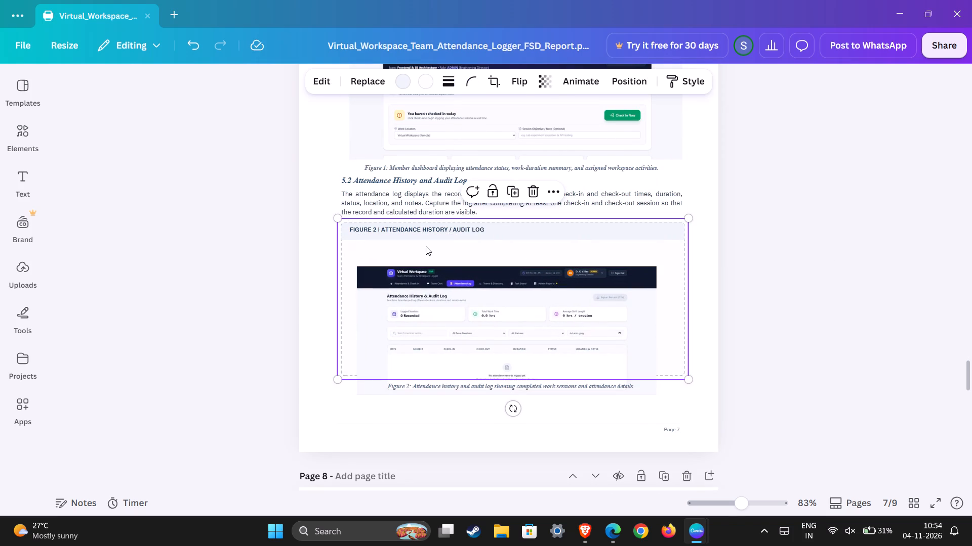
pyautogui.click(534, 194)
# Align the Attendance Log screenshot under the Figure 2 label and enlarge it to the width of the body text.
pyautogui.moveTo(472, 320); pyautogui.dragTo(465, 293)
pyautogui.moveTo(650, 368); pyautogui.dragTo(685, 385)
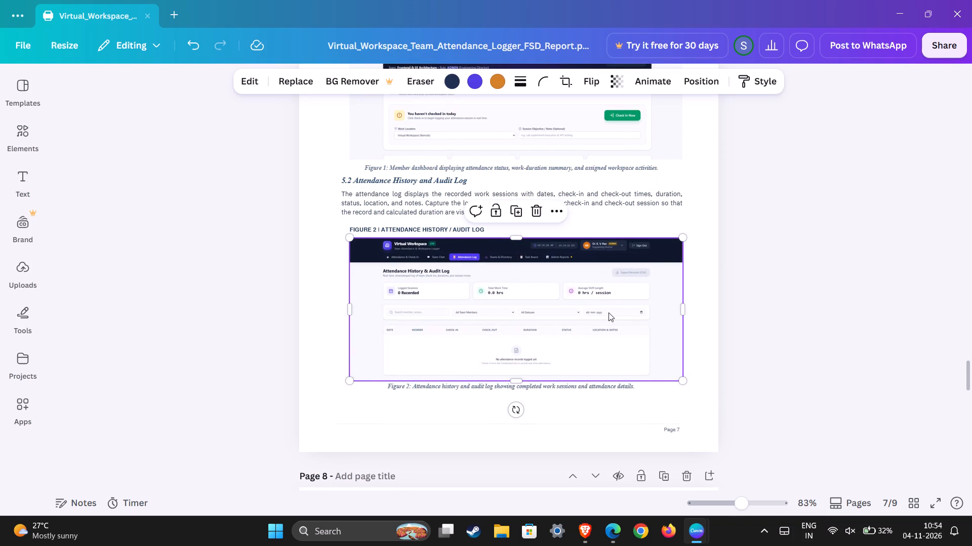
pyautogui.click(608, 314)
pyautogui.click(657, 307)
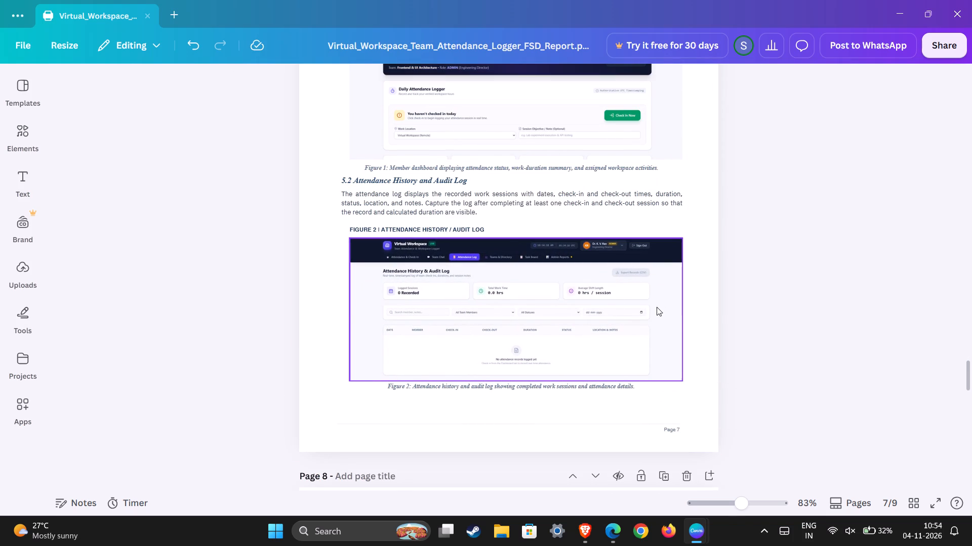
pyautogui.click(757, 292)
# Review the remaining Sample Output figure placeholders on pages 8 and 9 and return to Figure 3 Teams / Task Board.
pyautogui.scroll(2, 511, 379)
pyautogui.scroll(-2, 876, 321)
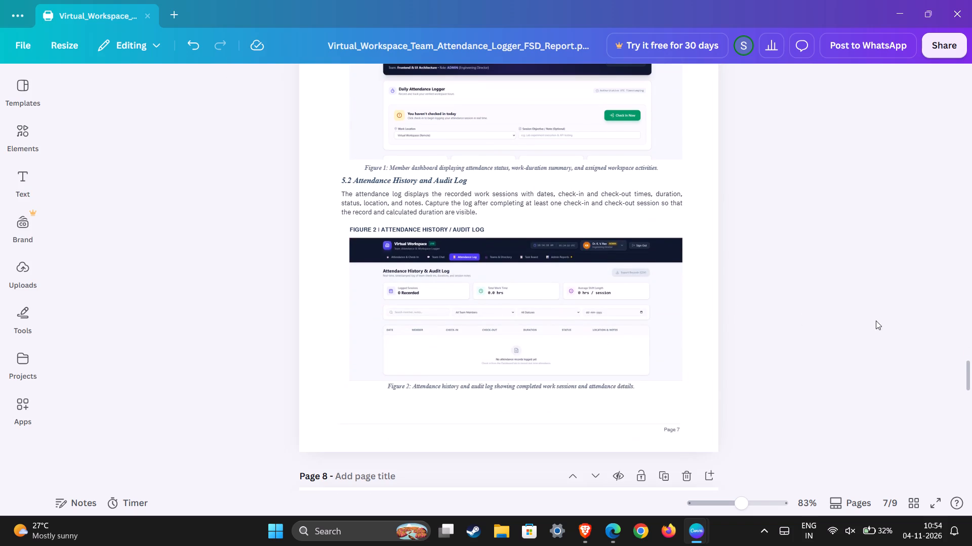
pyautogui.scroll(-3, 872, 317)
pyautogui.scroll(-1, 636, 316)
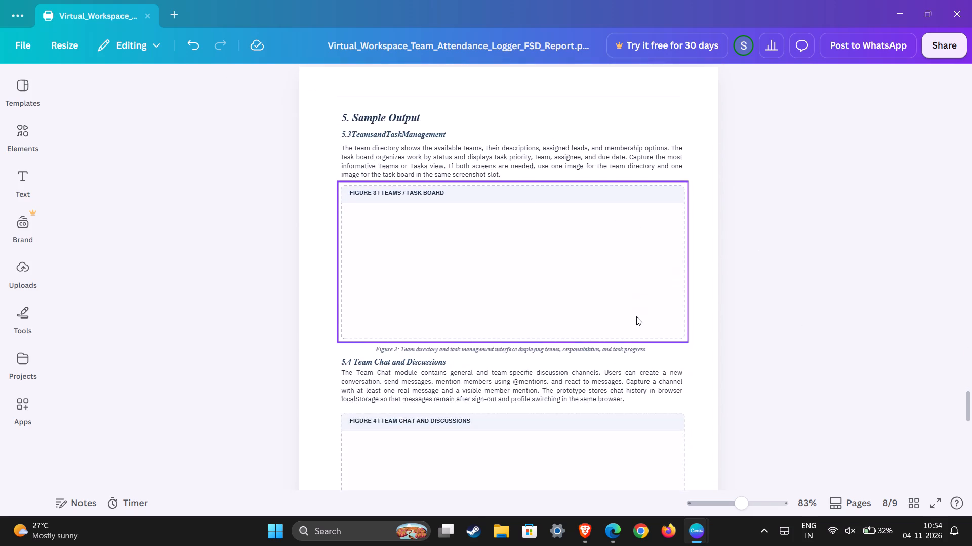
pyautogui.scroll(-7, 636, 316)
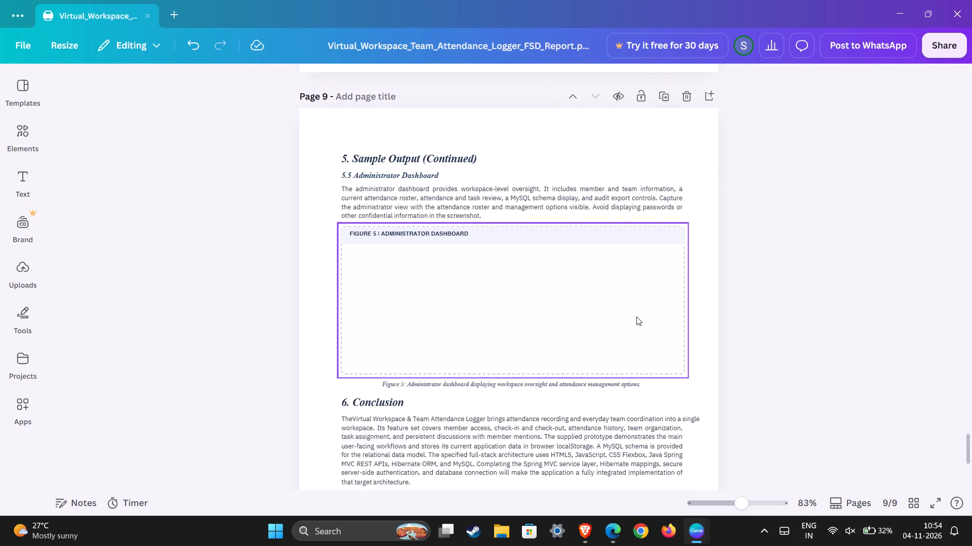
pyautogui.scroll(6, 636, 316)
pyautogui.scroll(-1, 630, 319)
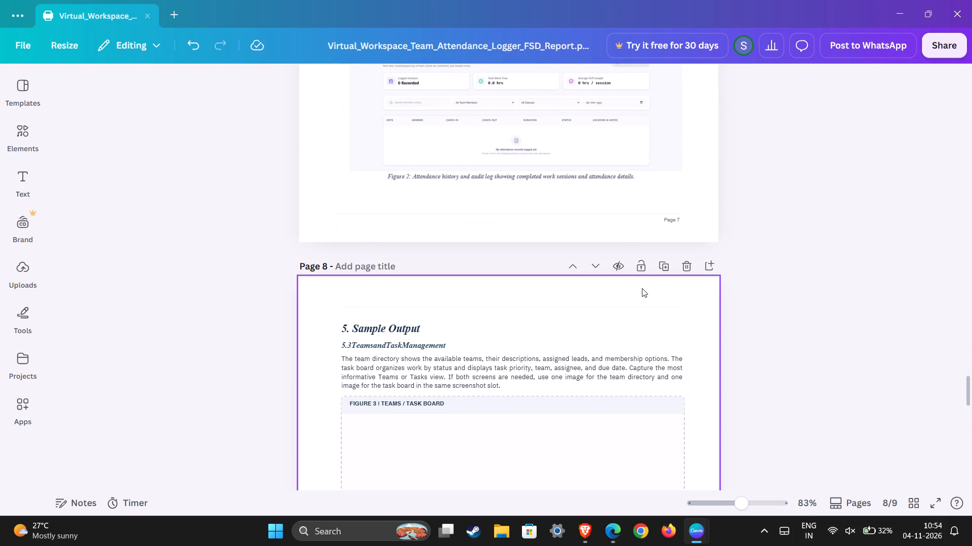
pyautogui.scroll(-1, 553, 322)
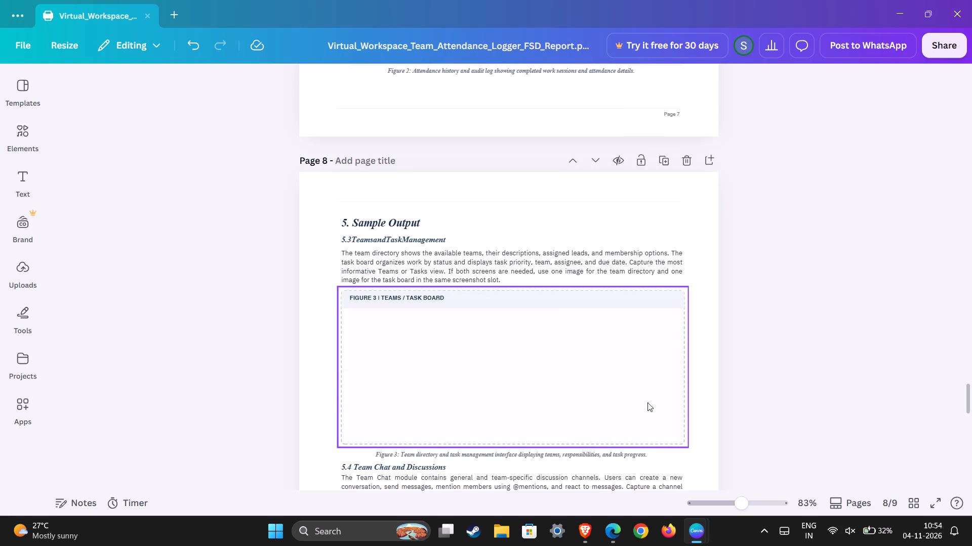
# Switch to the Virtual Workspace app in Brave and capture a screenshot of the Teams & Directory page from its header down to the footer.
pyautogui.click(582, 531)
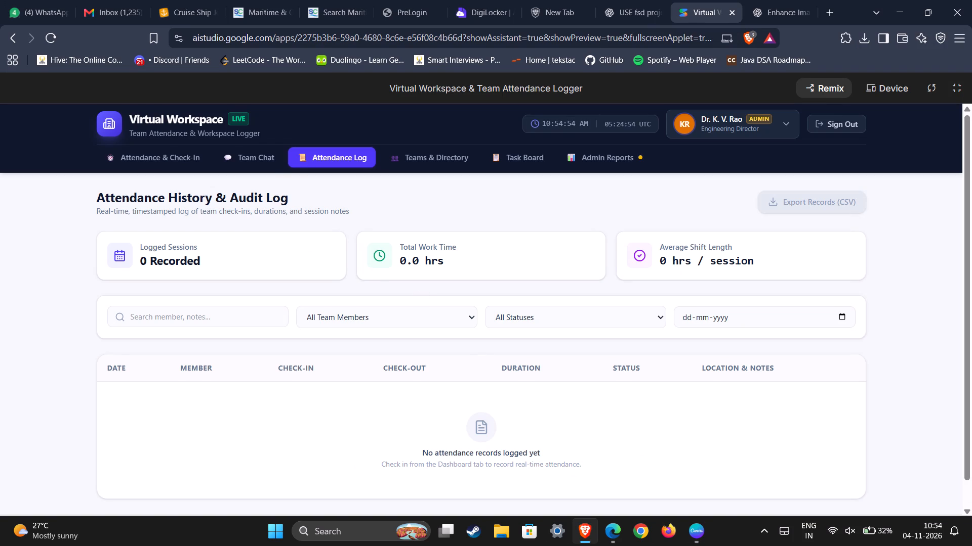
pyautogui.click(434, 153)
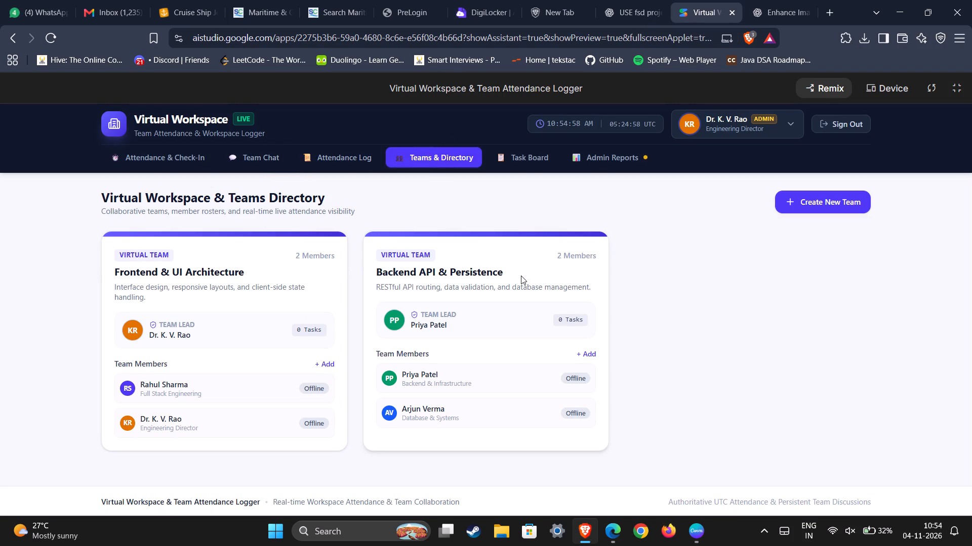
pyautogui.click(524, 147)
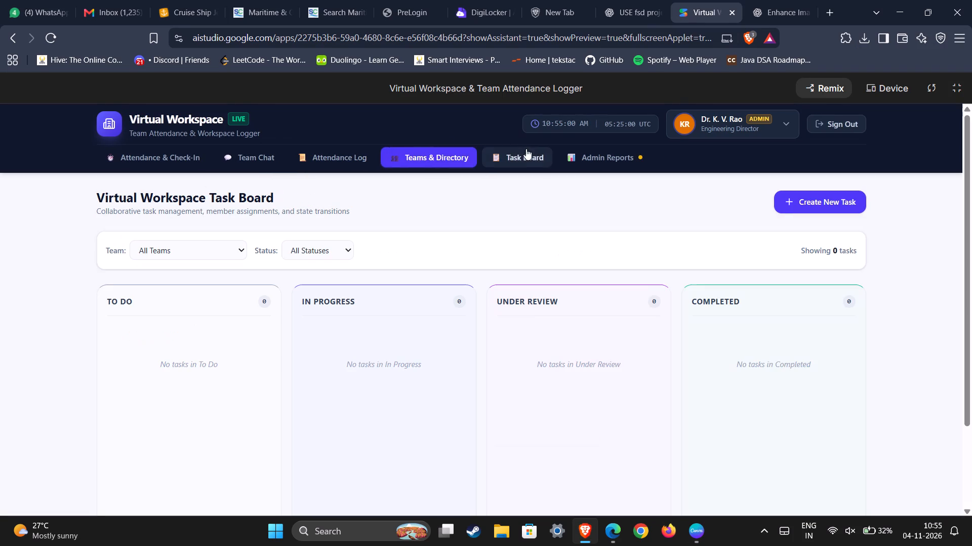
pyautogui.scroll(-2, 526, 323)
pyautogui.scroll(2, 526, 323)
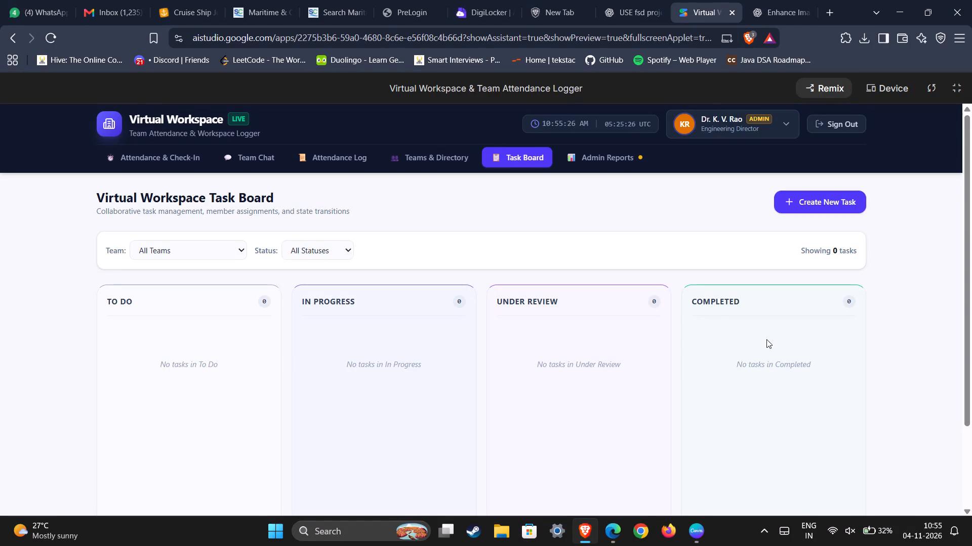
pyautogui.click(455, 153)
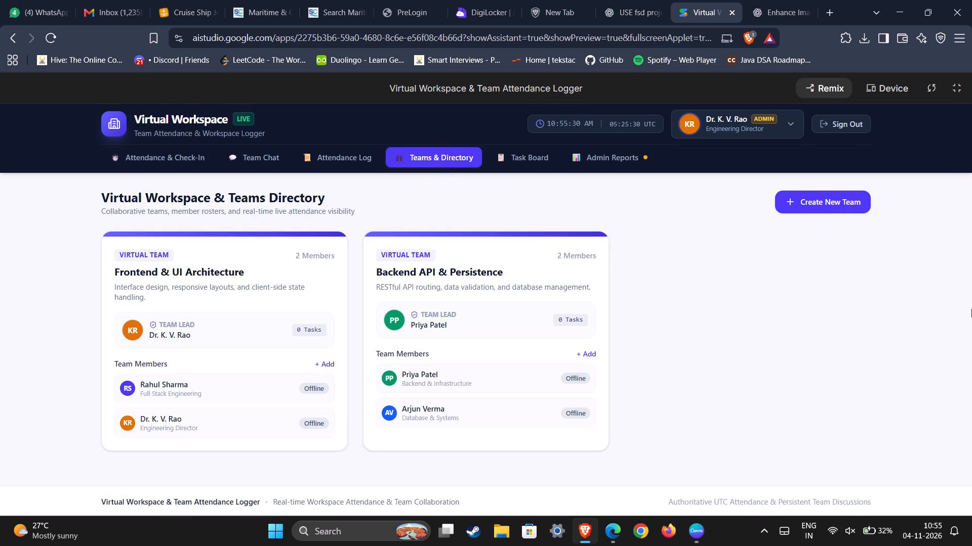
pyautogui.press('shift+super+s')
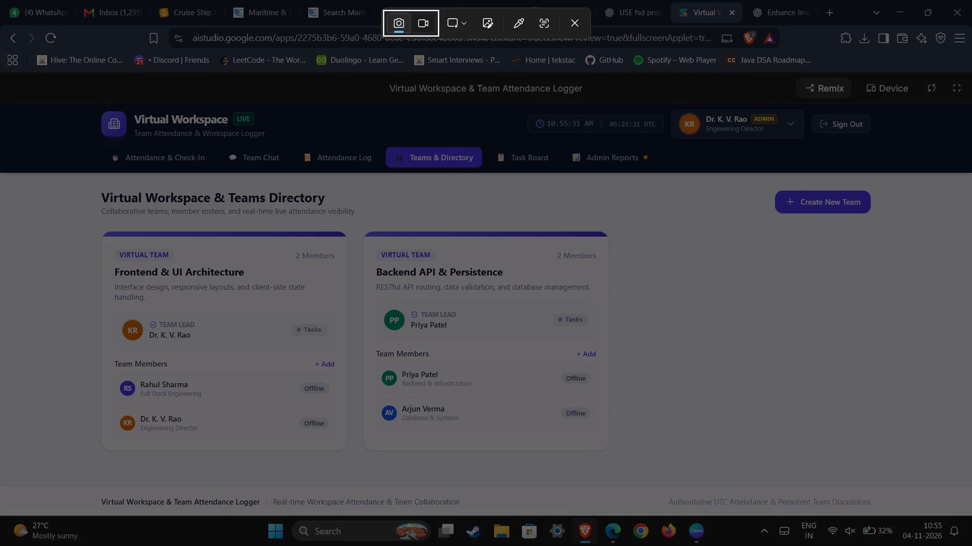
pyautogui.moveTo(0, 103); pyautogui.dragTo(971, 148)
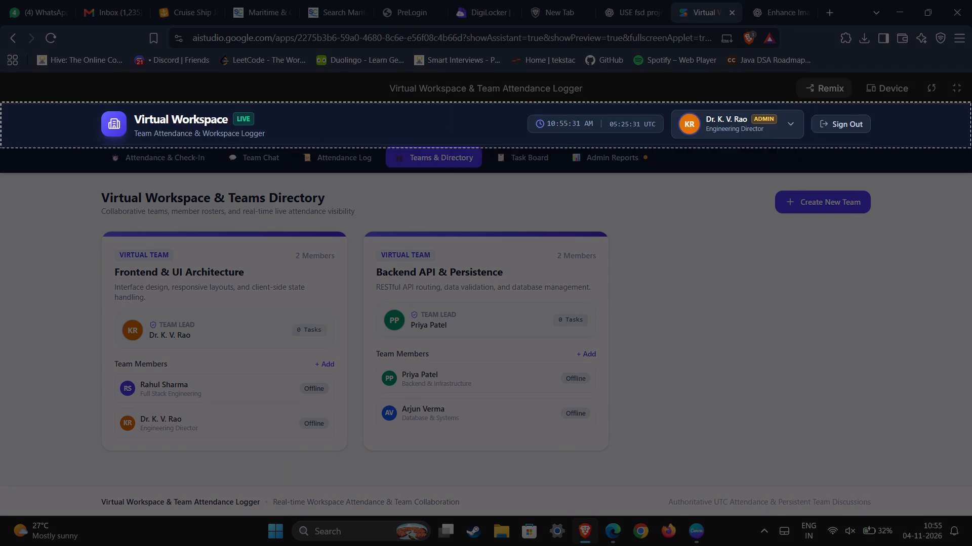
pyautogui.moveTo(971, 148); pyautogui.dragTo(971, 515)
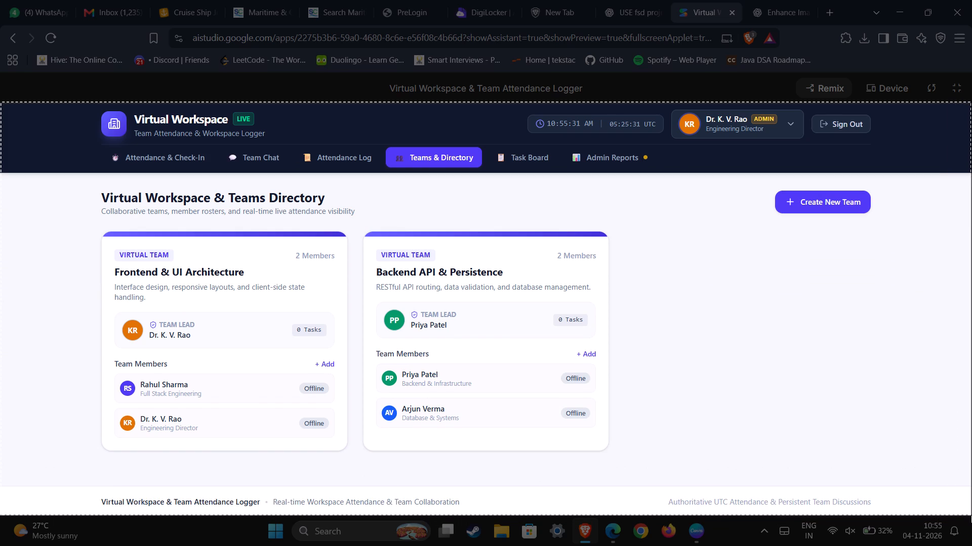
pyautogui.moveTo(971, 515); pyautogui.dragTo(971, 490)
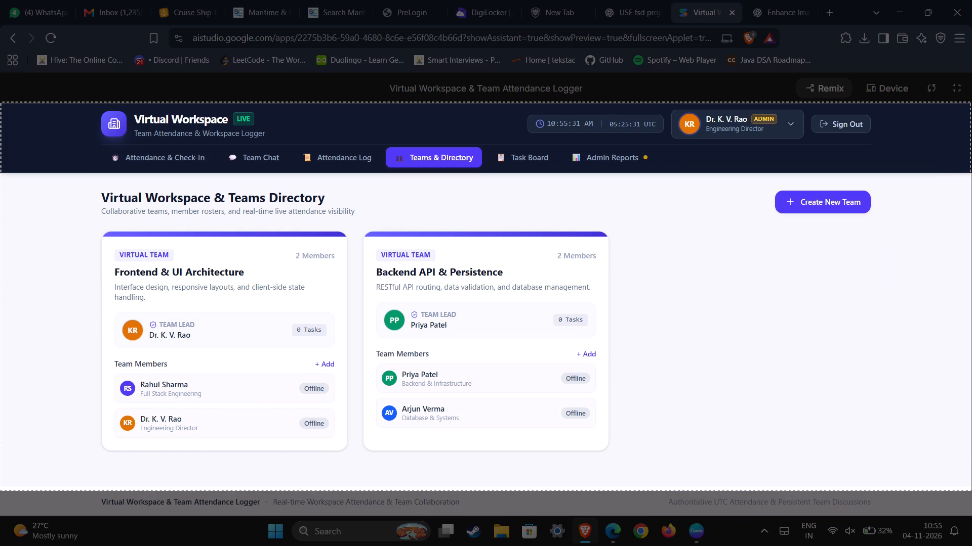
pyautogui.moveTo(971, 490); pyautogui.dragTo(971, 486)
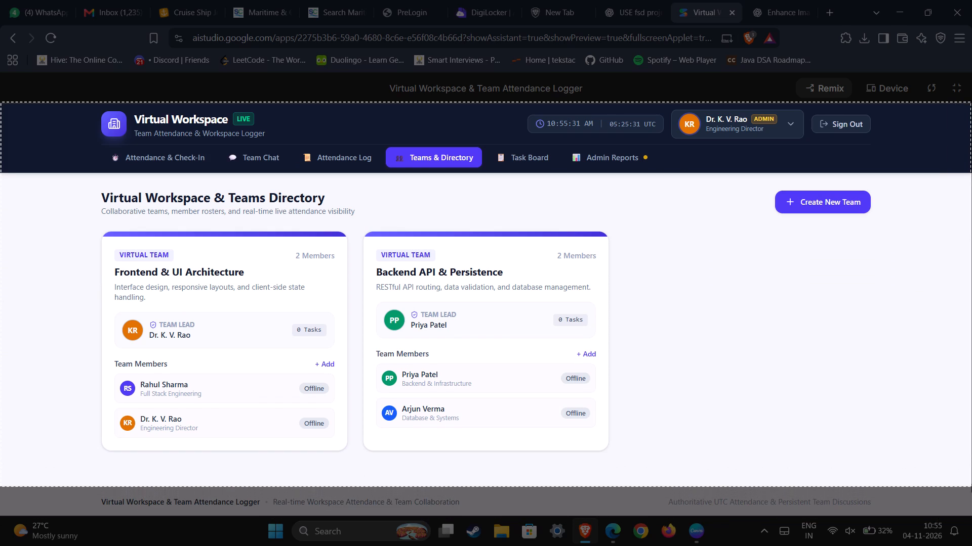
# Back in the Canva report, paste the Teams & Directory screenshot onto page 8 at the Figure 3 placeholder.
pyautogui.click(704, 531)
pyautogui.click(733, 485)
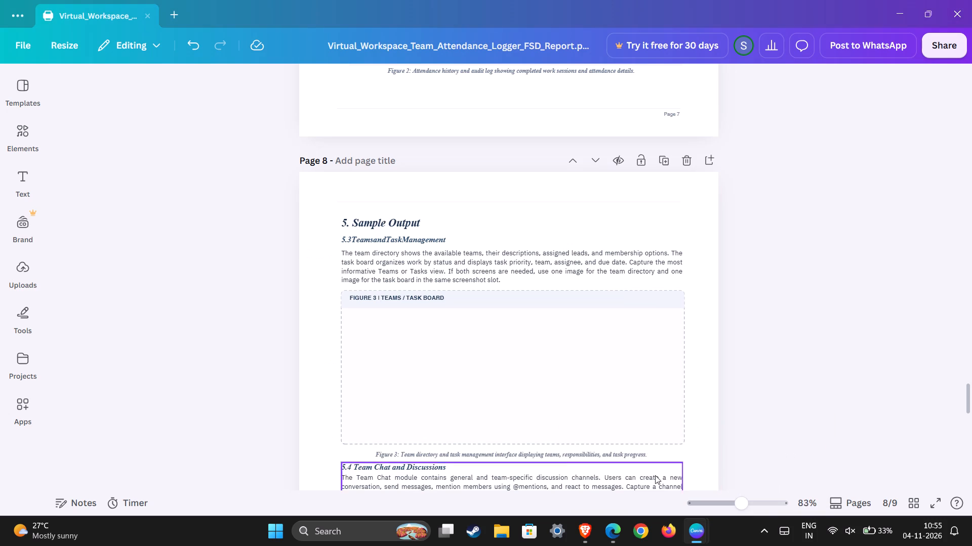
pyautogui.scroll(4, 502, 324)
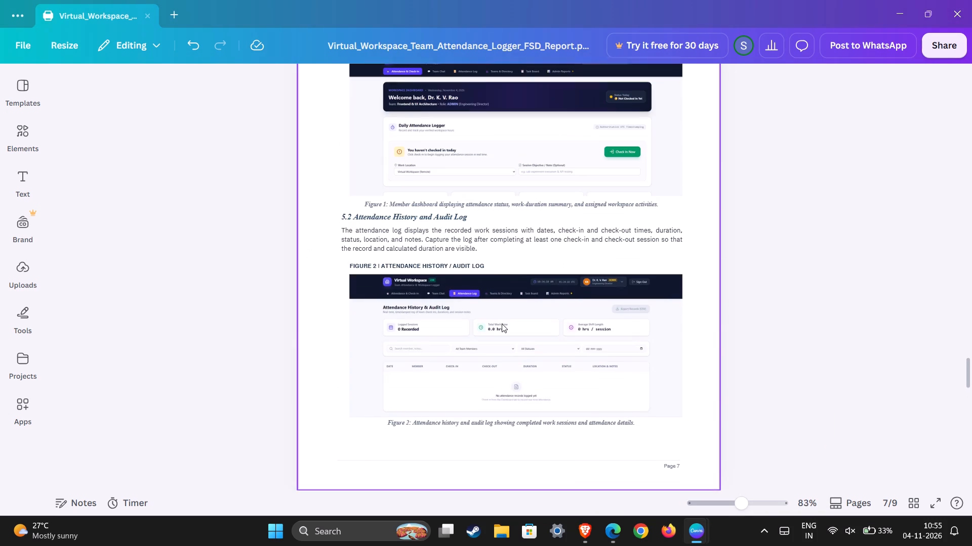
pyautogui.scroll(-4, 502, 324)
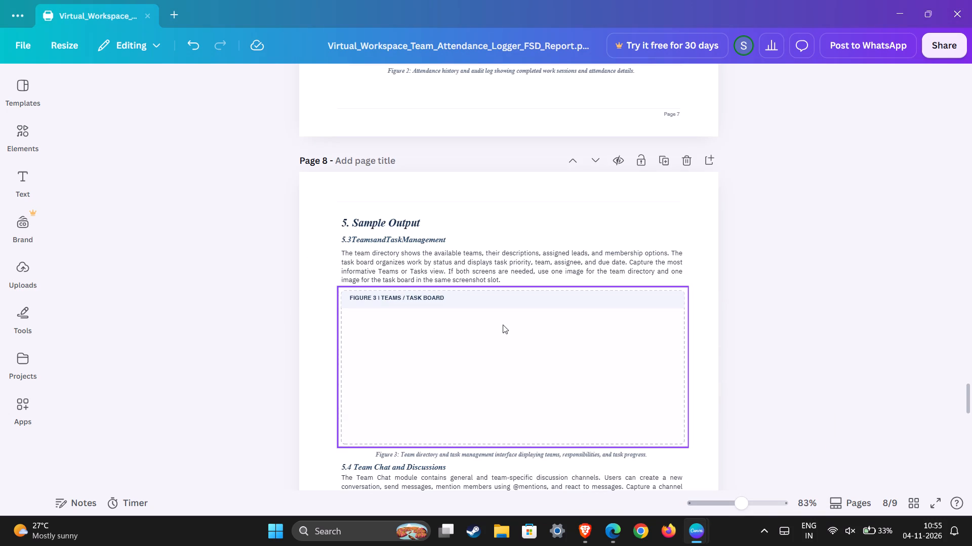
pyautogui.click(499, 320)
pyautogui.rightClick(506, 330)
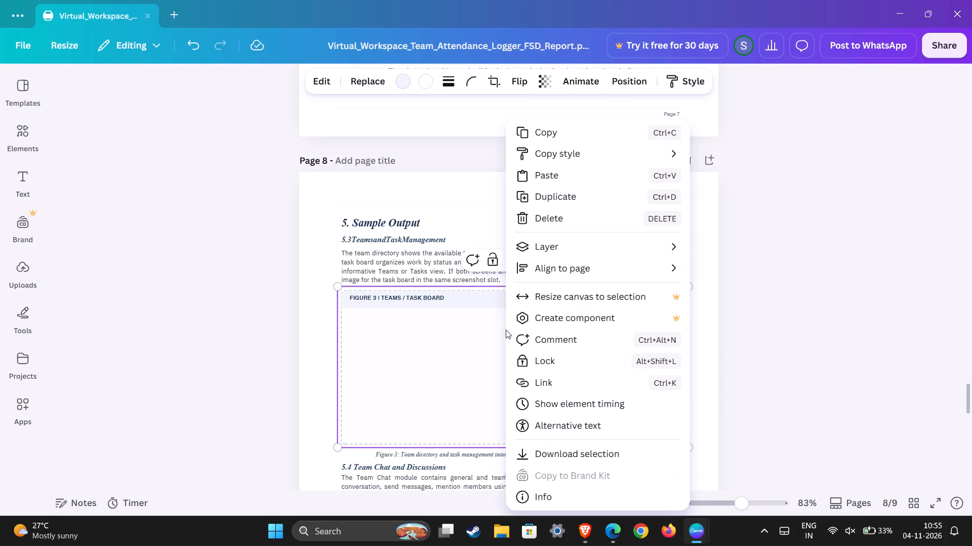
pyautogui.click(556, 185)
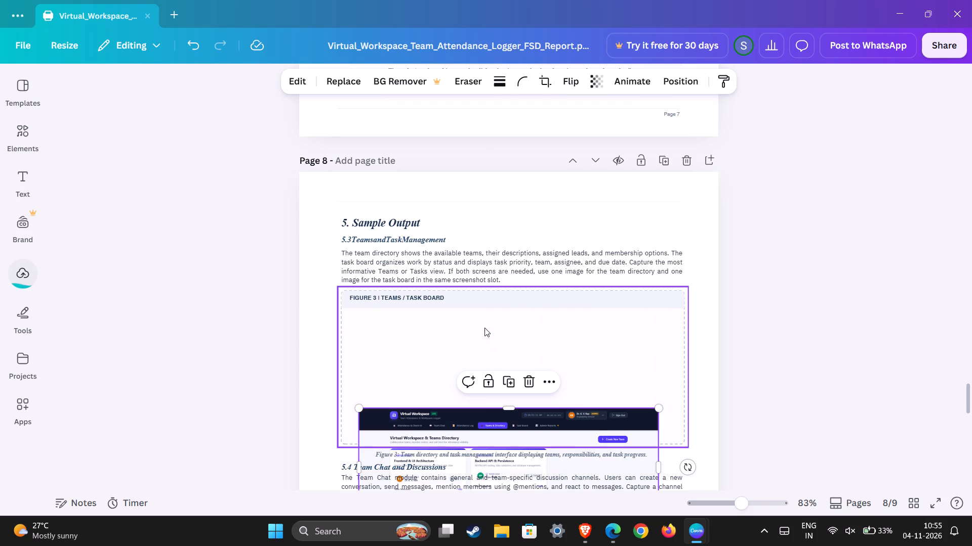
# Delete the dashed placeholder frame of Figure 3 on page 8.
pyautogui.click(479, 326)
pyautogui.click(532, 262)
# Place the Teams & Directory screenshot under the Figure 3 label and enlarge it to fill the space down to the caption, slightly past the body text's edge.
pyautogui.moveTo(507, 430); pyautogui.dragTo(492, 334)
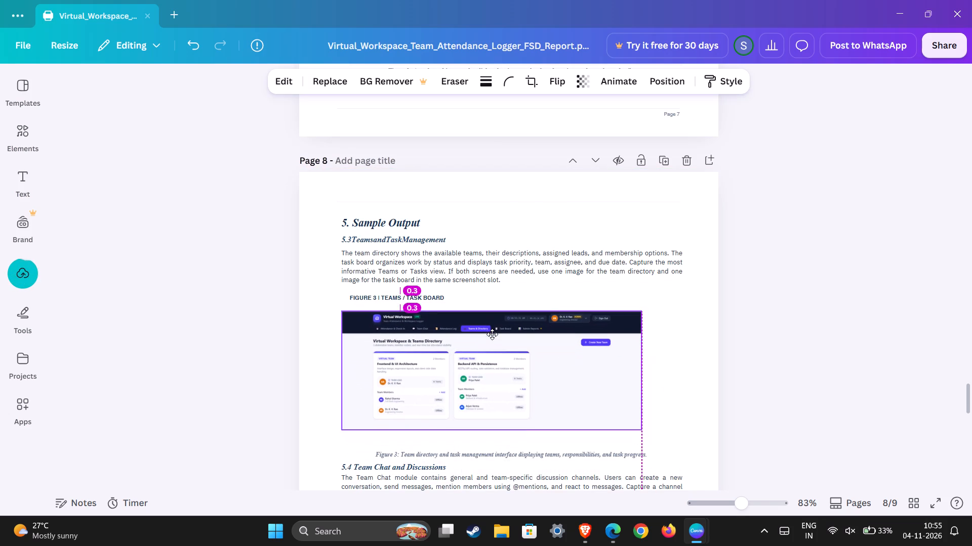
pyautogui.moveTo(492, 334); pyautogui.dragTo(494, 330)
pyautogui.moveTo(645, 428); pyautogui.dragTo(672, 445)
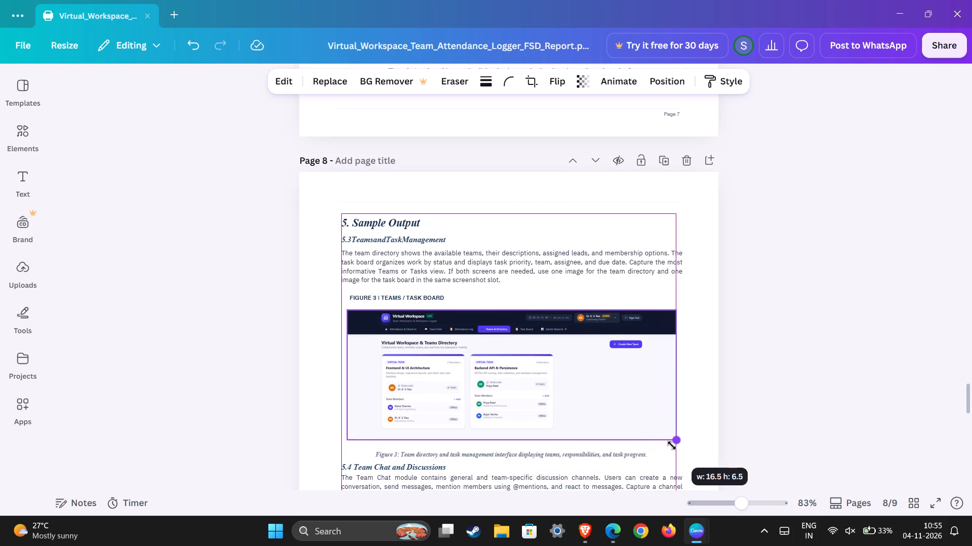
pyautogui.moveTo(672, 445); pyautogui.dragTo(687, 456)
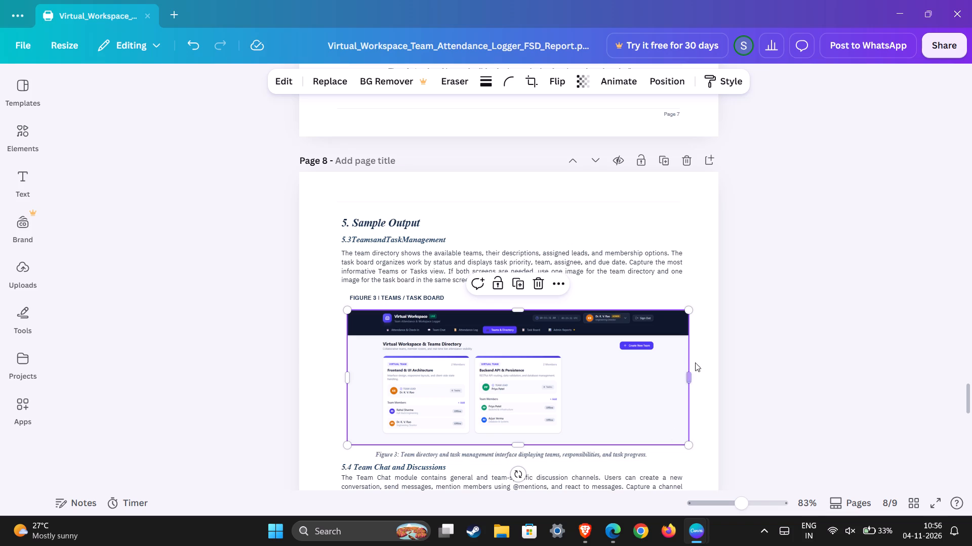
pyautogui.moveTo(687, 377); pyautogui.dragTo(701, 377)
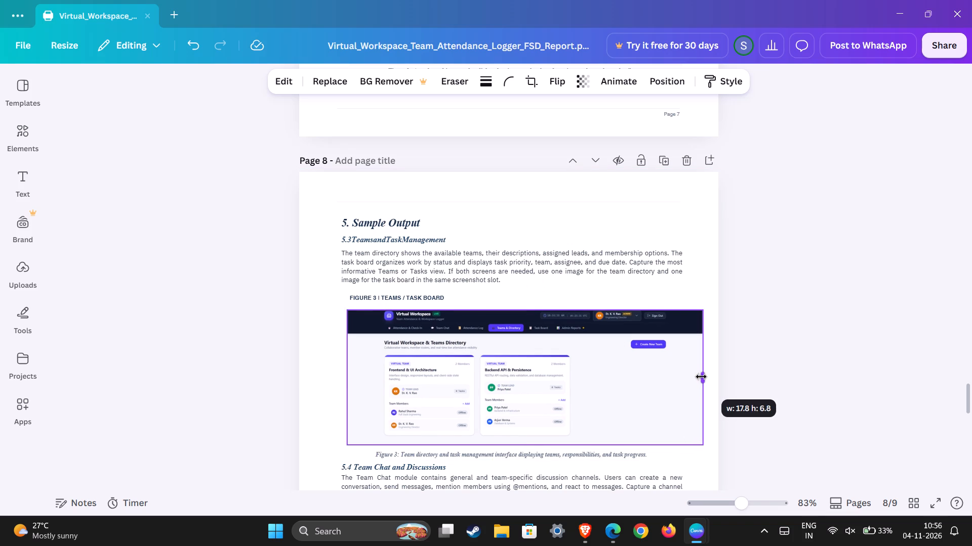
pyautogui.moveTo(701, 377); pyautogui.dragTo(693, 378)
pyautogui.click(560, 379)
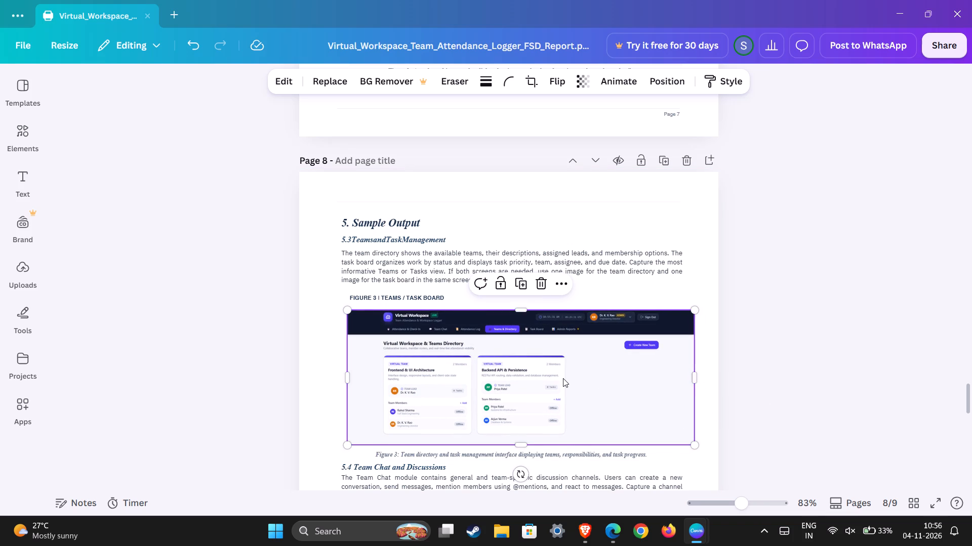
pyautogui.click(779, 368)
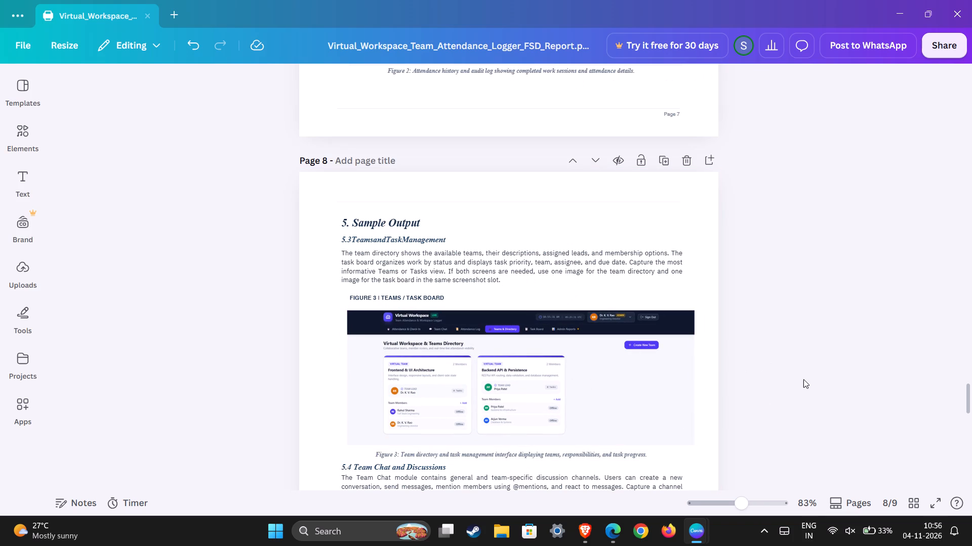
# For Figure 4, switch to the app in Brave and capture a screenshot of the Team Chat page with its header and General Workspace Discussion channel.
pyautogui.scroll(-2, 803, 379)
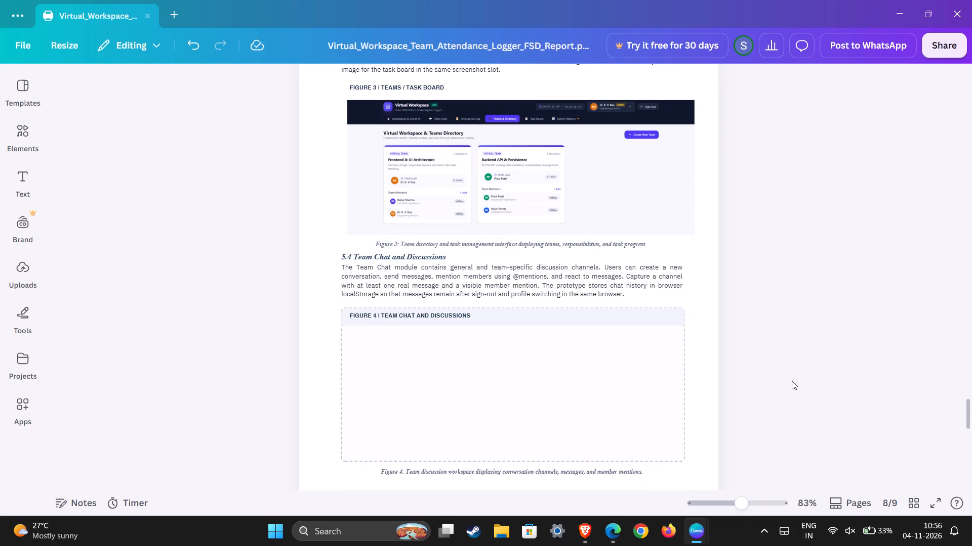
pyautogui.scroll(-1, 522, 382)
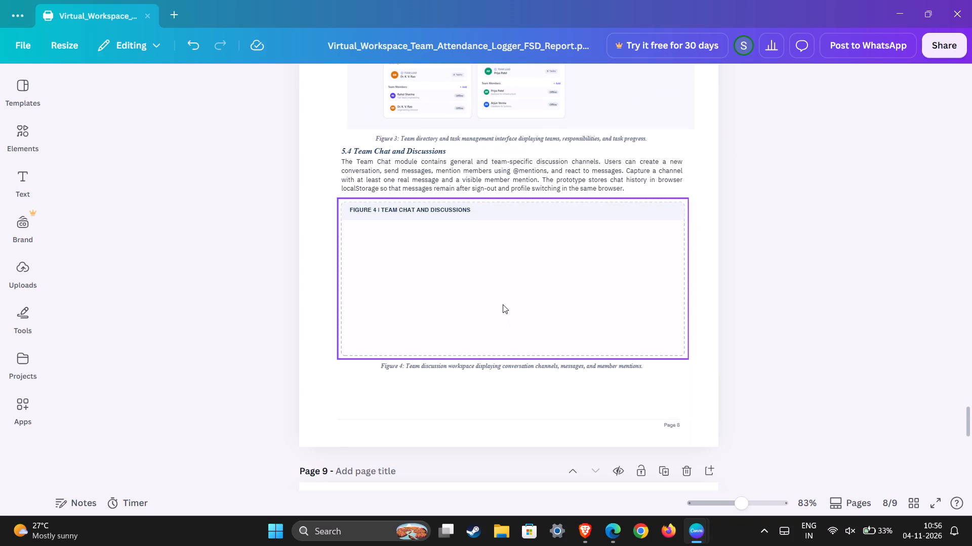
pyautogui.click(584, 538)
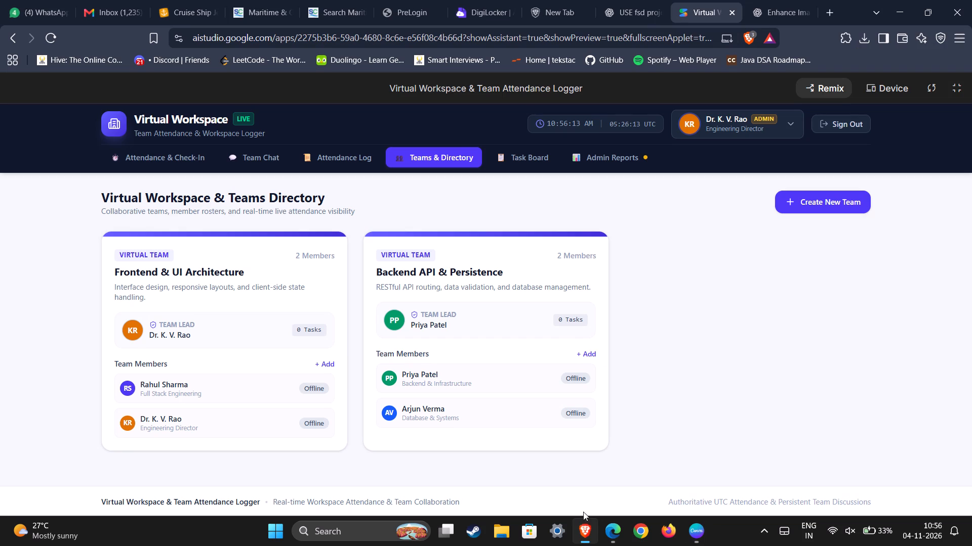
pyautogui.click(348, 161)
pyautogui.click(267, 156)
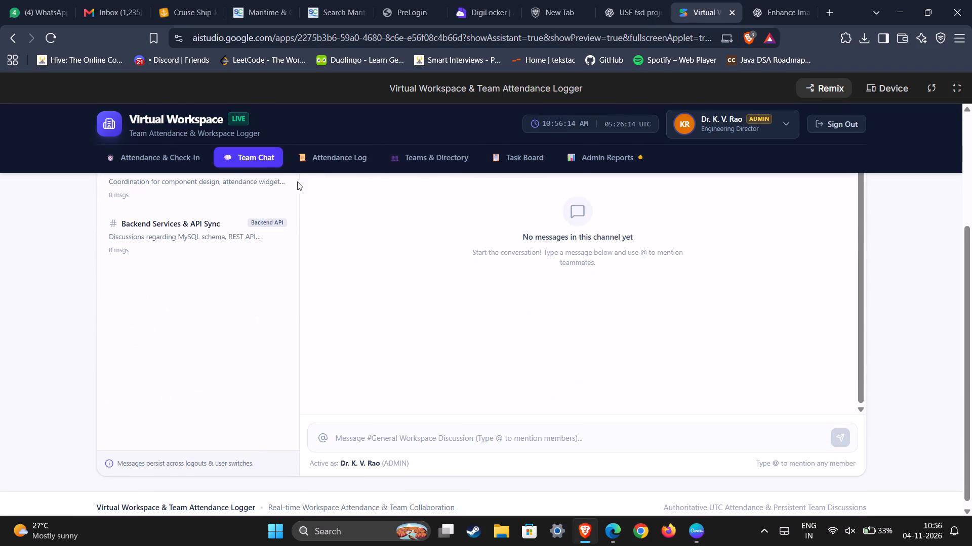
pyautogui.scroll(5, 563, 361)
pyautogui.moveTo(971, 331); pyautogui.dragTo(971, 300)
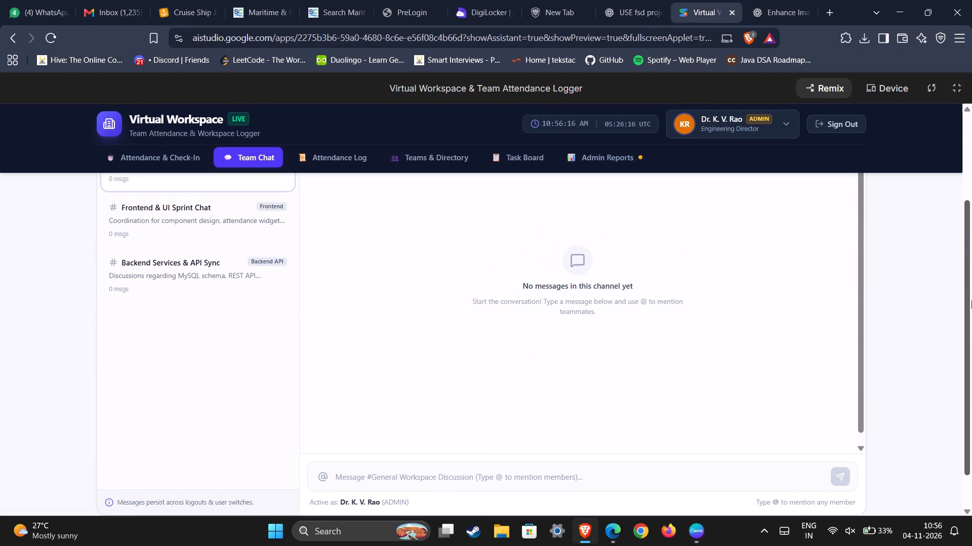
pyautogui.moveTo(971, 300); pyautogui.dragTo(971, 200)
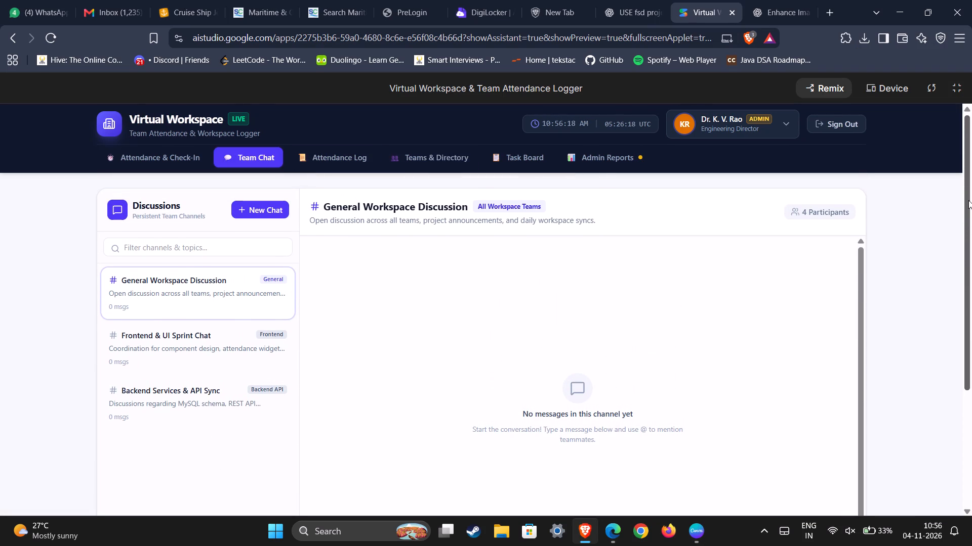
pyautogui.press('shift+super+s')
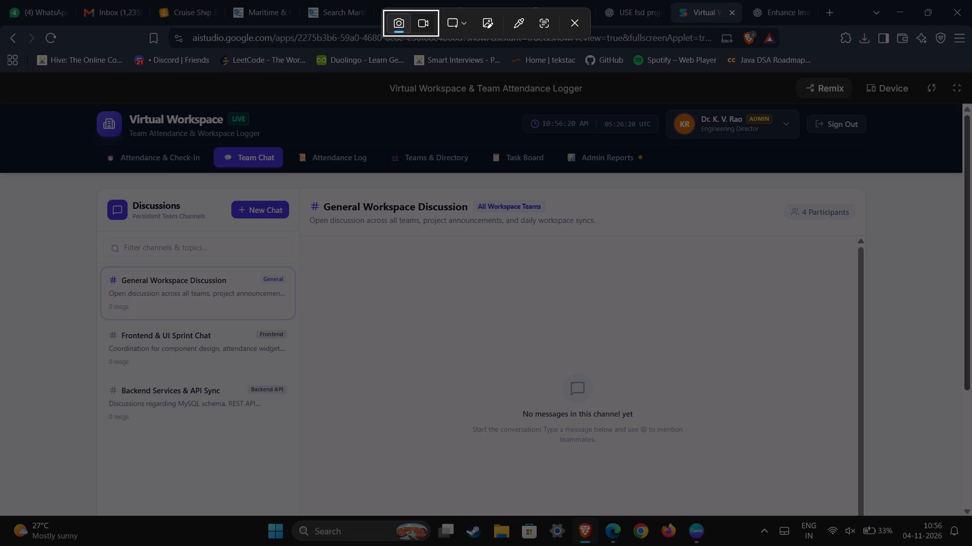
pyautogui.moveTo(0, 104); pyautogui.dragTo(951, 513)
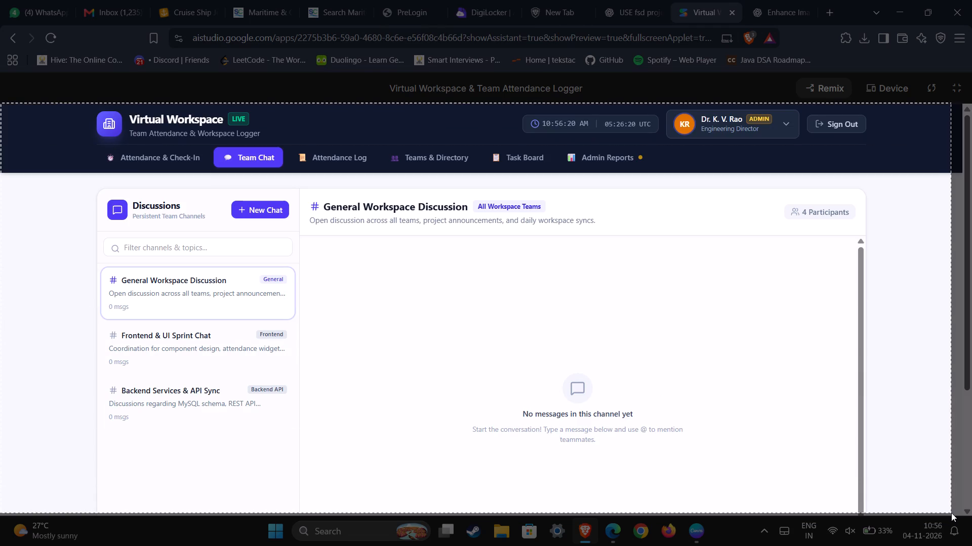
pyautogui.moveTo(951, 513); pyautogui.dragTo(961, 515)
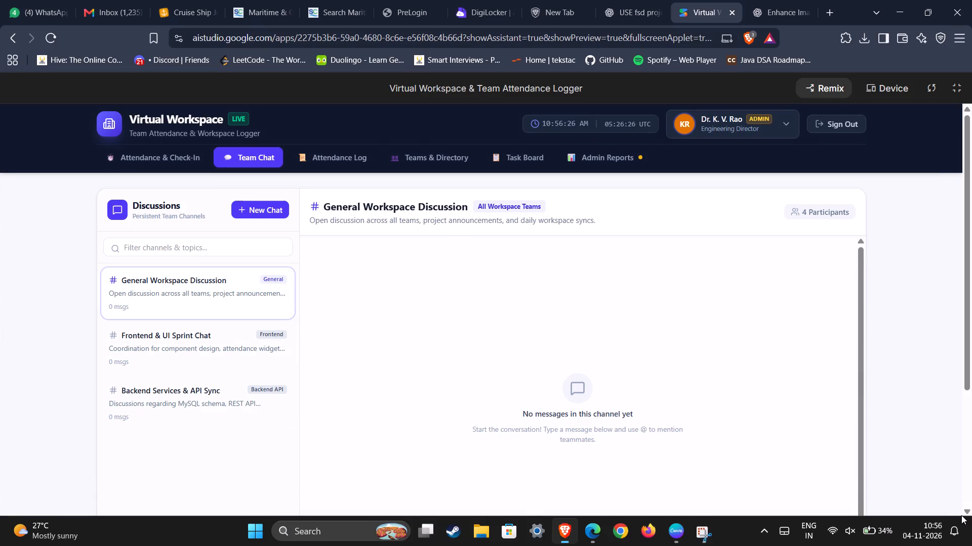
# Back in the Canva report, paste the Team Chat screenshot onto page 8 and move it down to uncover the Figure 4 placeholder.
pyautogui.click(757, 468)
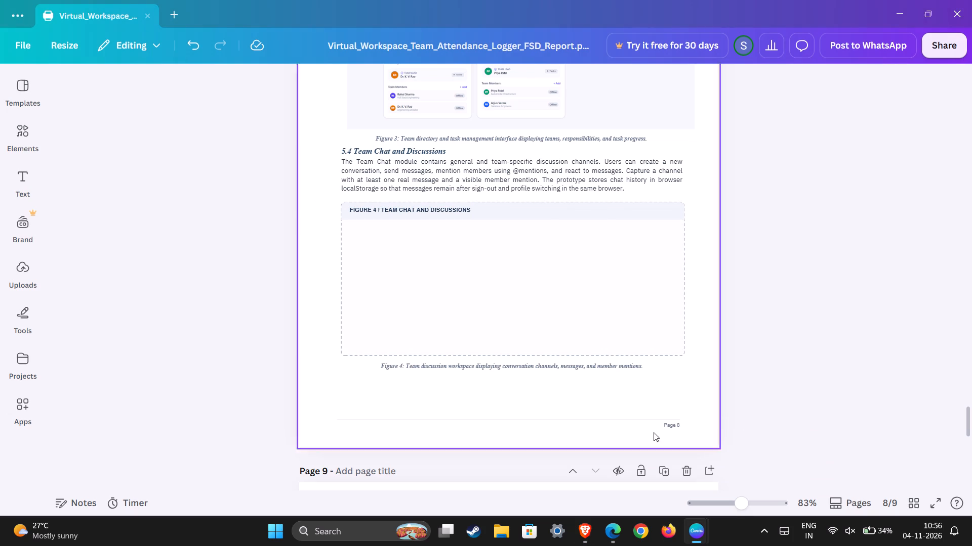
pyautogui.click(504, 290)
pyautogui.hotkey('ctrl', 'v')
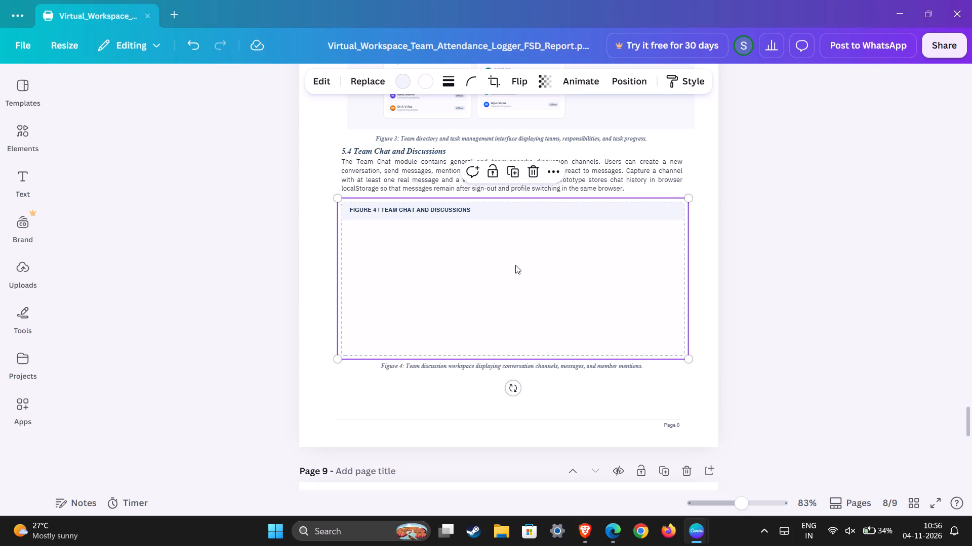
pyautogui.moveTo(374, 108); pyautogui.dragTo(404, 291)
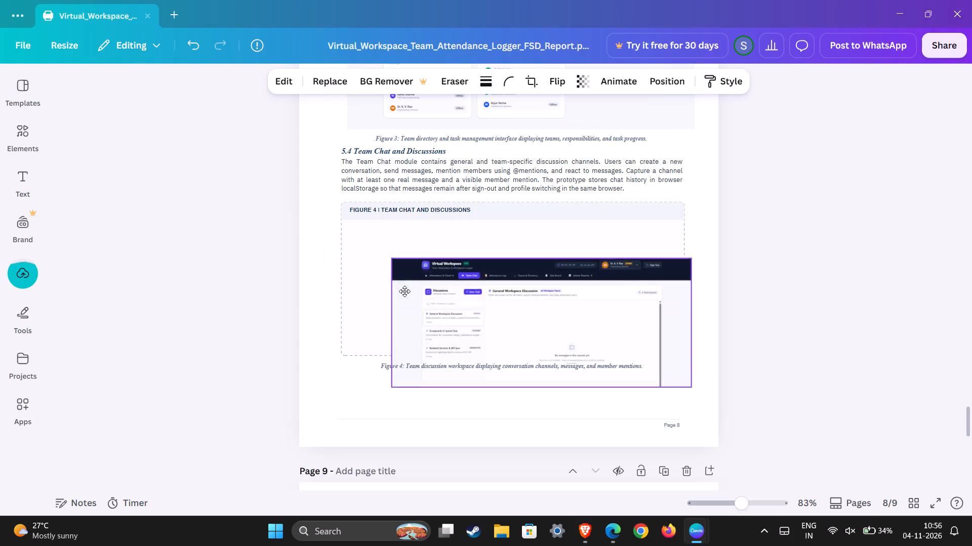
pyautogui.moveTo(404, 291); pyautogui.dragTo(383, 344)
# Delete the dashed placeholder frame of Figure 4 on page 8.
pyautogui.click(414, 253)
pyautogui.click(537, 170)
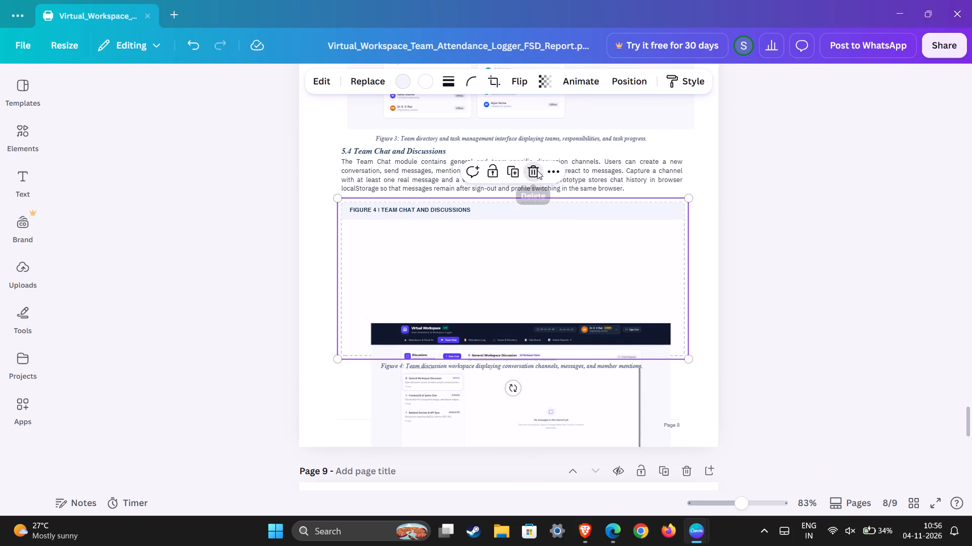
# Place the Team Chat screenshot under the Figure 4 label on page 8 and enlarge it to about the body text's width.
pyautogui.moveTo(499, 373); pyautogui.dragTo(475, 270)
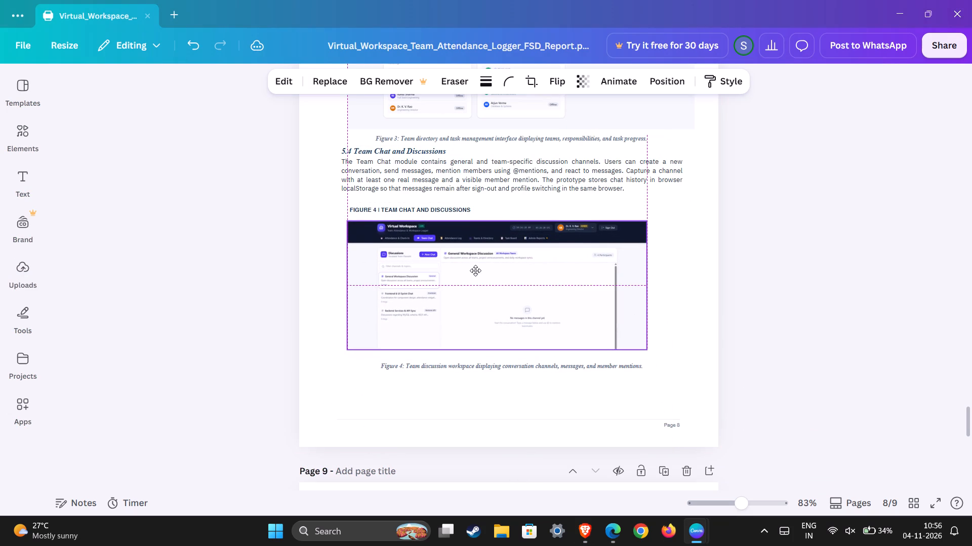
pyautogui.moveTo(475, 270); pyautogui.dragTo(477, 274)
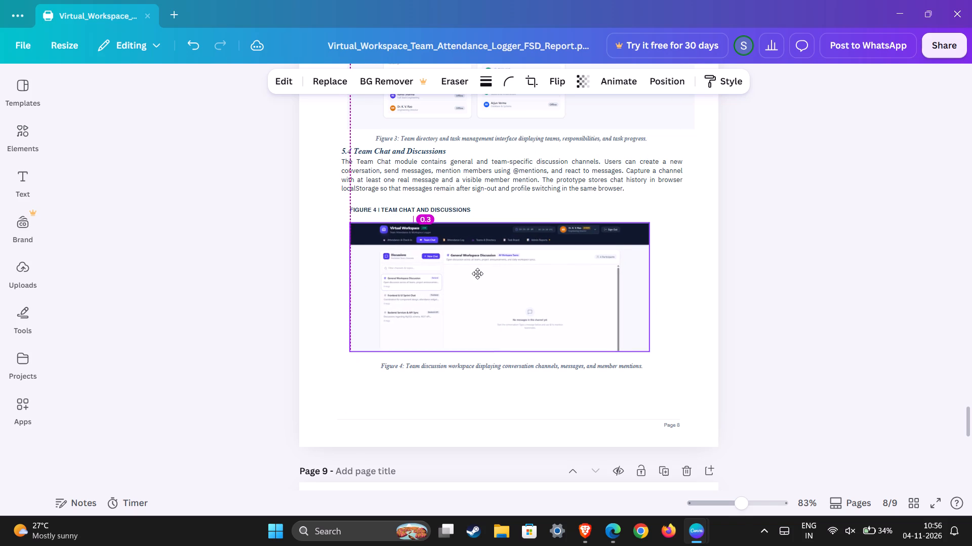
pyautogui.moveTo(477, 274); pyautogui.dragTo(473, 274)
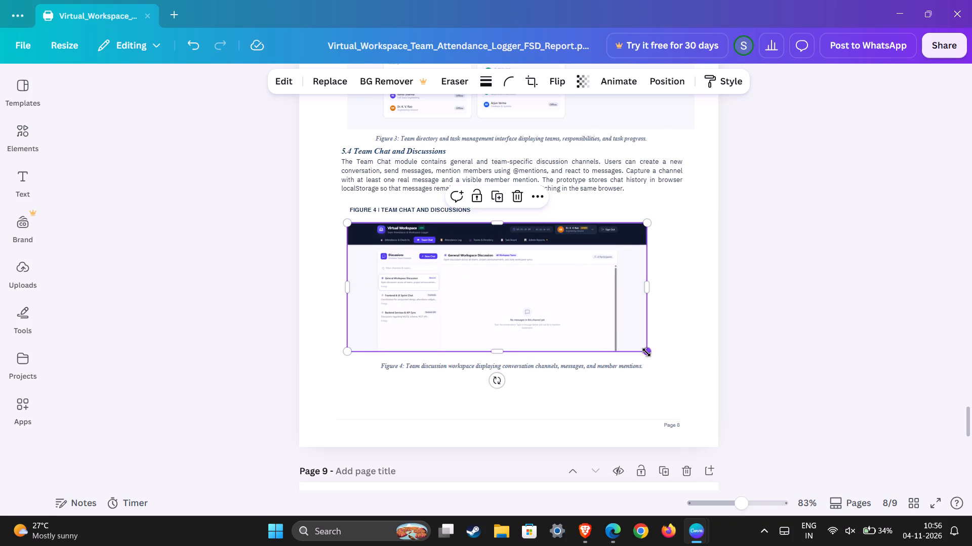
pyautogui.moveTo(646, 352); pyautogui.dragTo(693, 357)
# Move the Figure 4 caption down so it sits just below the enlarged Team Chat screenshot.
pyautogui.click(581, 370)
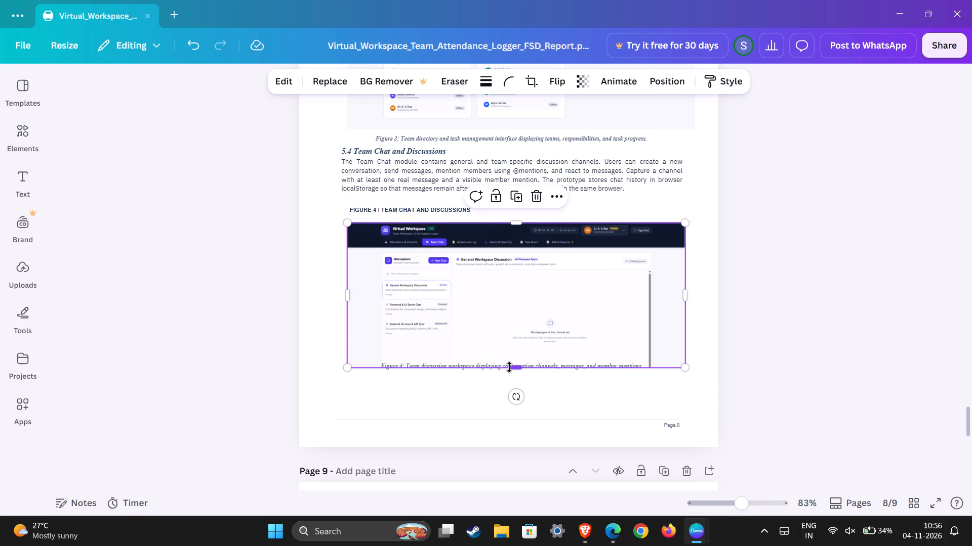
pyautogui.click(413, 373)
pyautogui.moveTo(420, 367); pyautogui.dragTo(424, 379)
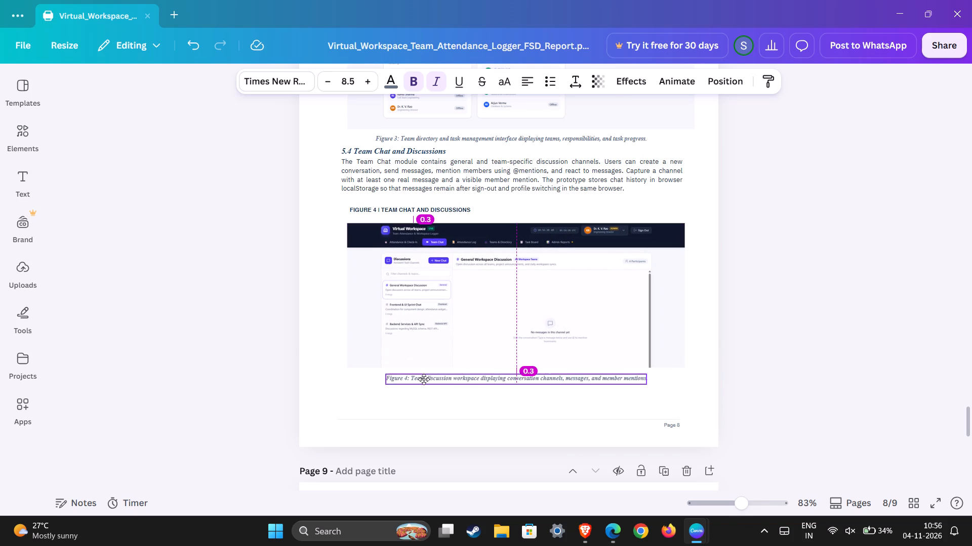
pyautogui.moveTo(424, 379); pyautogui.dragTo(418, 380)
# Move the Team Chat screenshot up against the Figure 4 label and widen it to line up with the Figure 3 screenshot's far edge.
pyautogui.moveTo(399, 304); pyautogui.dragTo(399, 296)
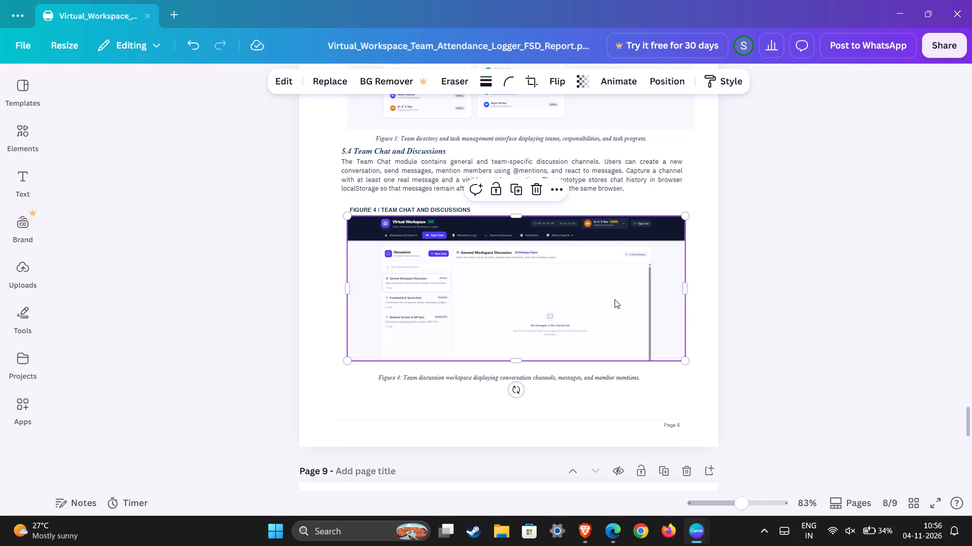
pyautogui.click(871, 318)
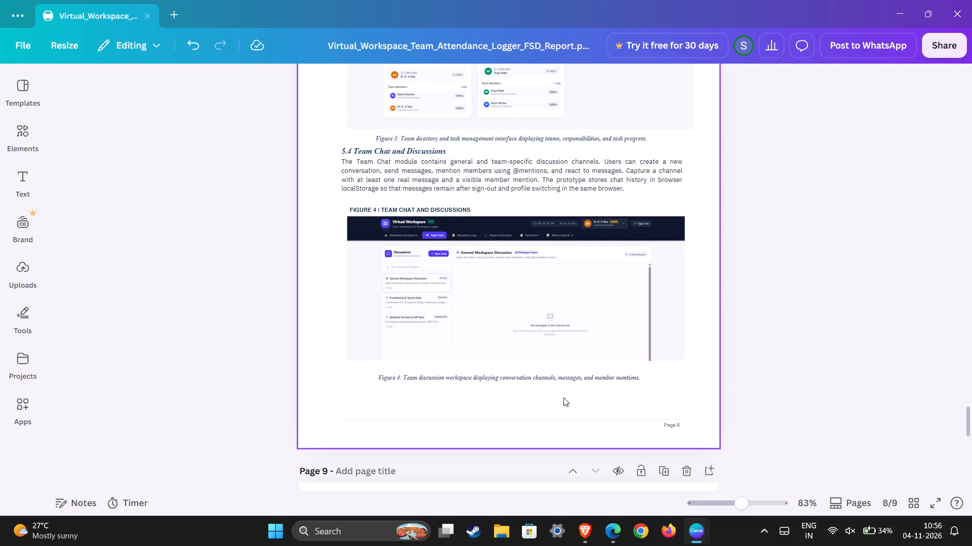
pyautogui.click(681, 300)
pyautogui.moveTo(686, 293); pyautogui.dragTo(695, 293)
pyautogui.click(796, 311)
# For Figure 5, switch to the app in Brave and capture a screenshot of the Admin Reports page with its header, summary cards and attendance roster.
pyautogui.scroll(-1, 702, 442)
pyautogui.scroll(-3, 644, 374)
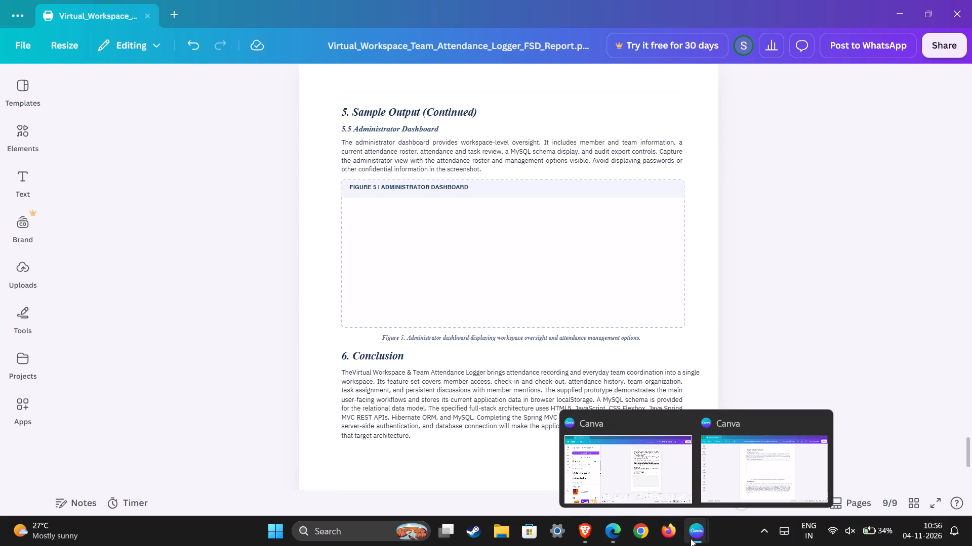
pyautogui.click(579, 531)
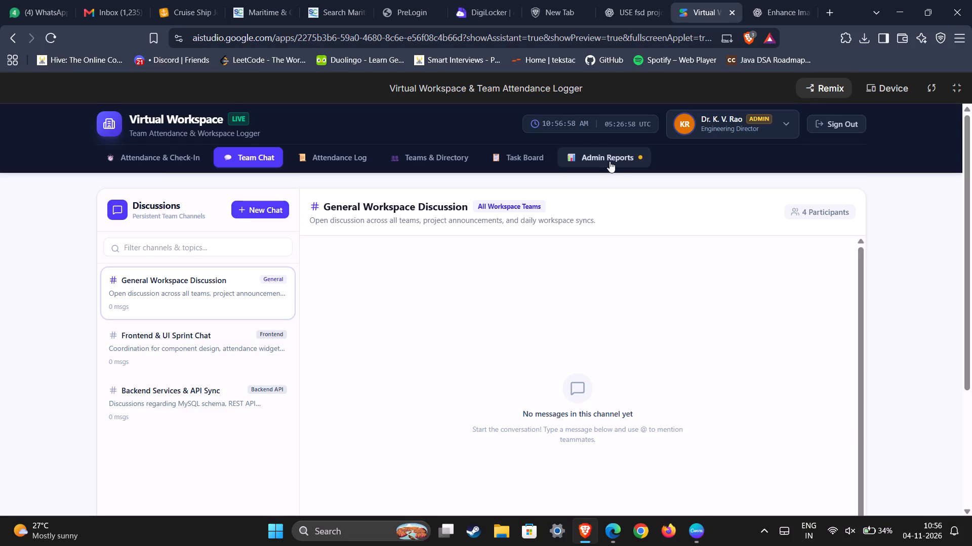
pyautogui.click(611, 163)
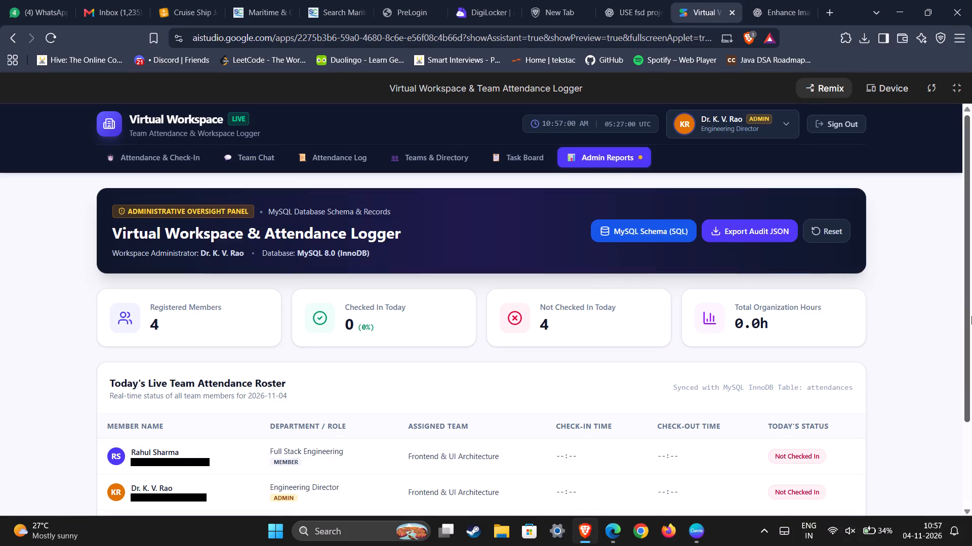
pyautogui.scroll(-4, 918, 396)
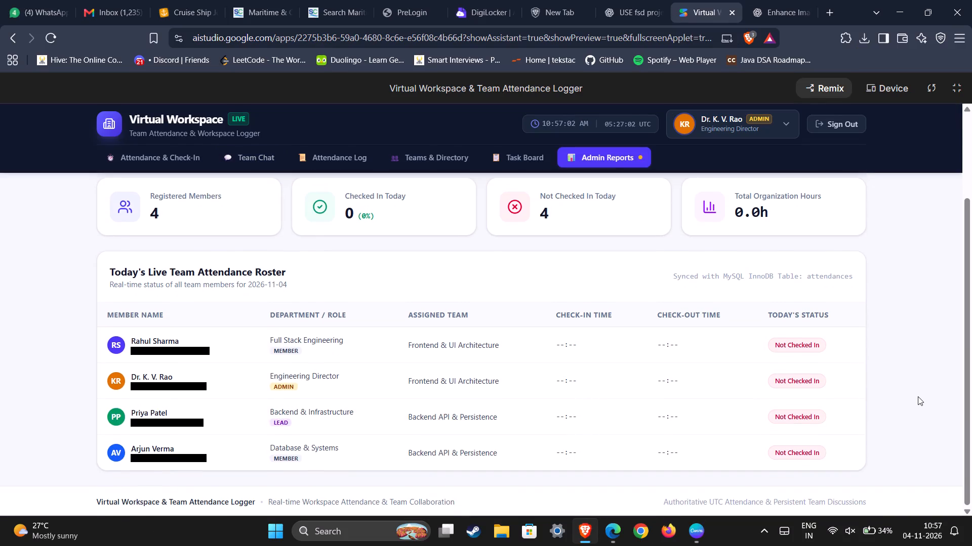
pyautogui.scroll(4, 918, 396)
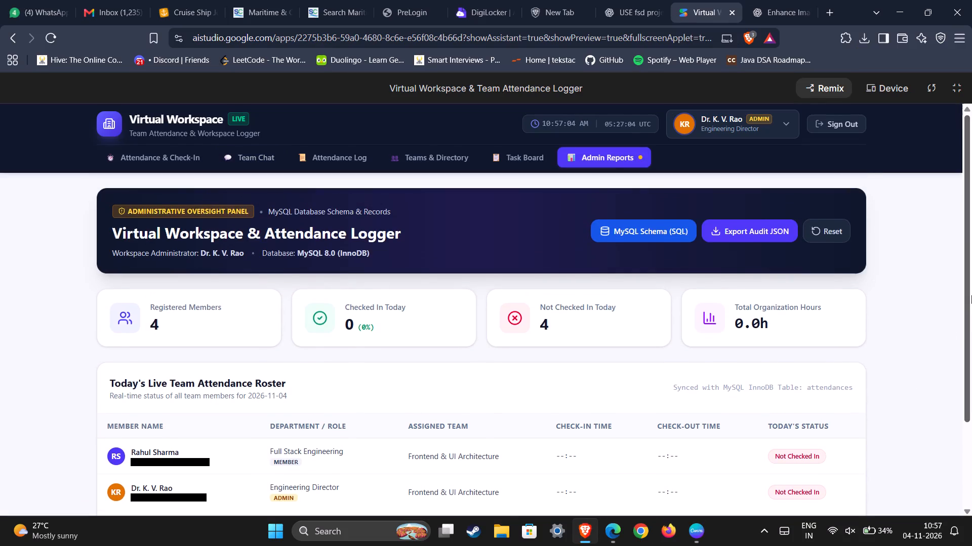
pyautogui.moveTo(971, 295); pyautogui.dragTo(971, 315)
pyautogui.press('shift+super+s')
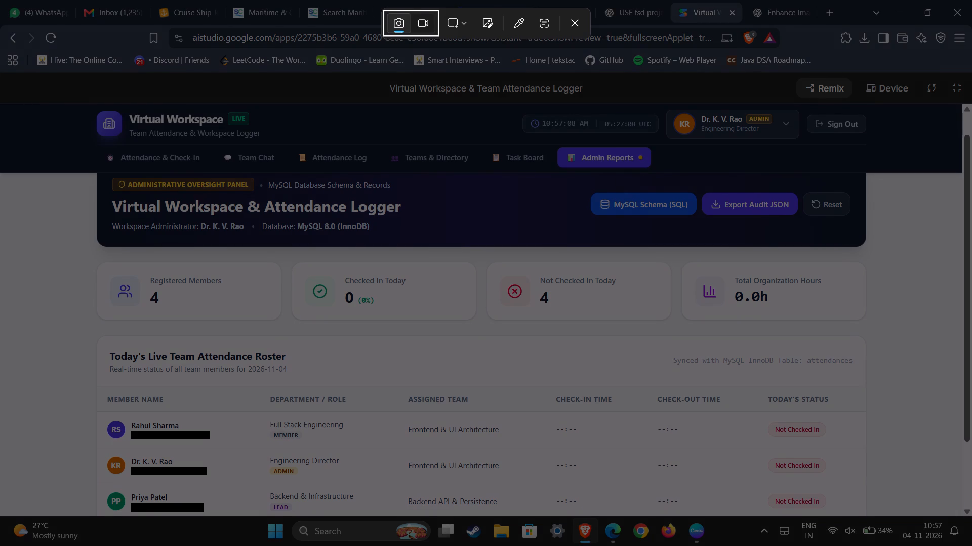
pyautogui.moveTo(0, 101); pyautogui.dragTo(971, 253)
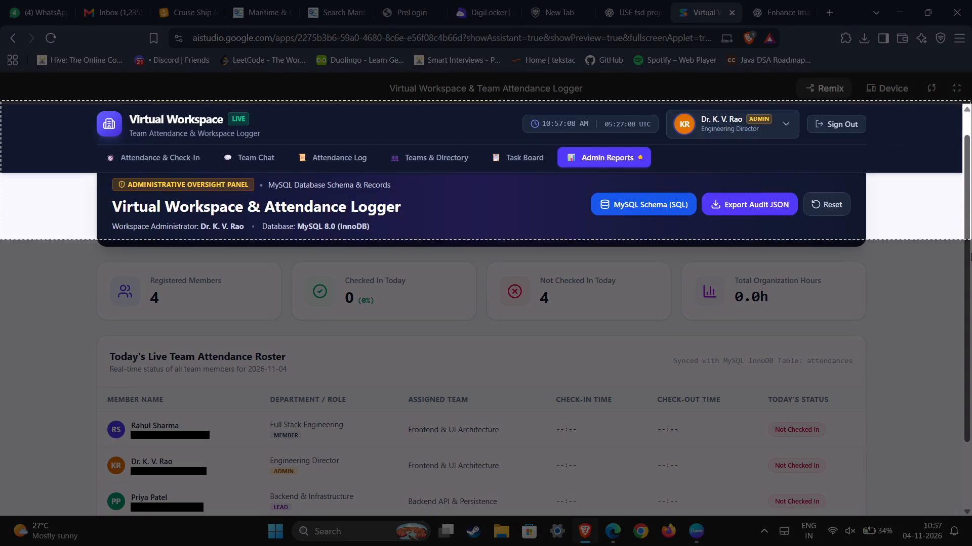
pyautogui.moveTo(971, 253); pyautogui.dragTo(964, 514)
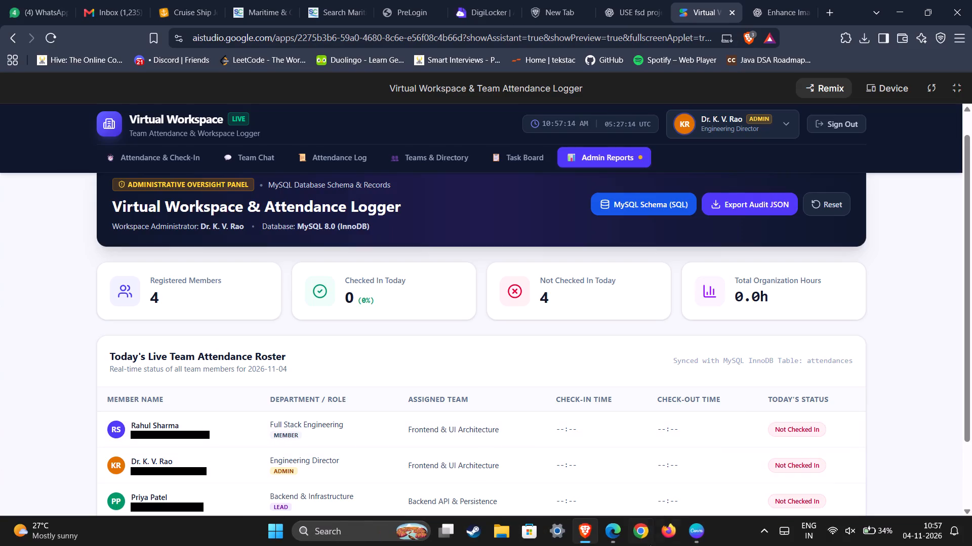
# Back in the Canva report, paste the Admin Reports screenshot onto page 9 and delete the dashed Figure 5 placeholder frame.
pyautogui.click(702, 533)
pyautogui.click(732, 471)
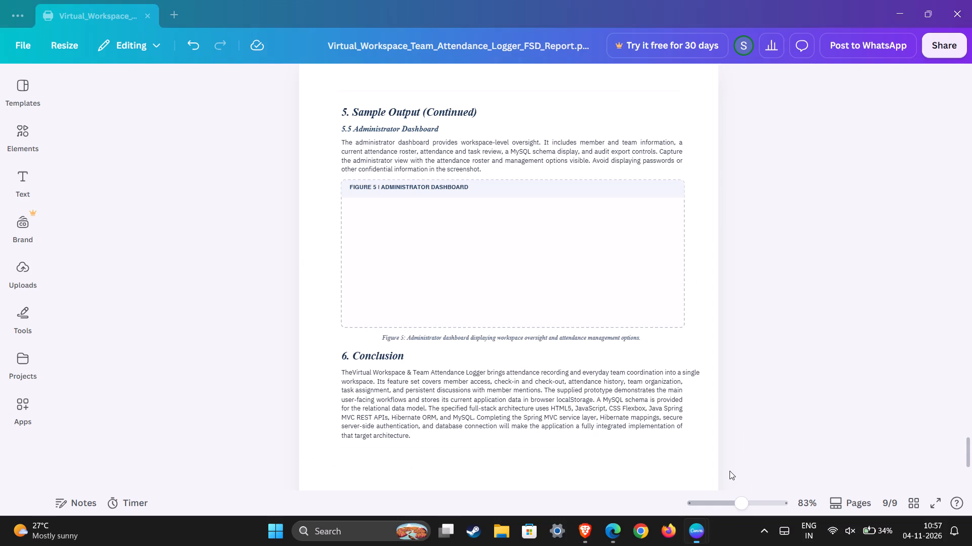
pyautogui.click(551, 235)
pyautogui.rightClick(538, 245)
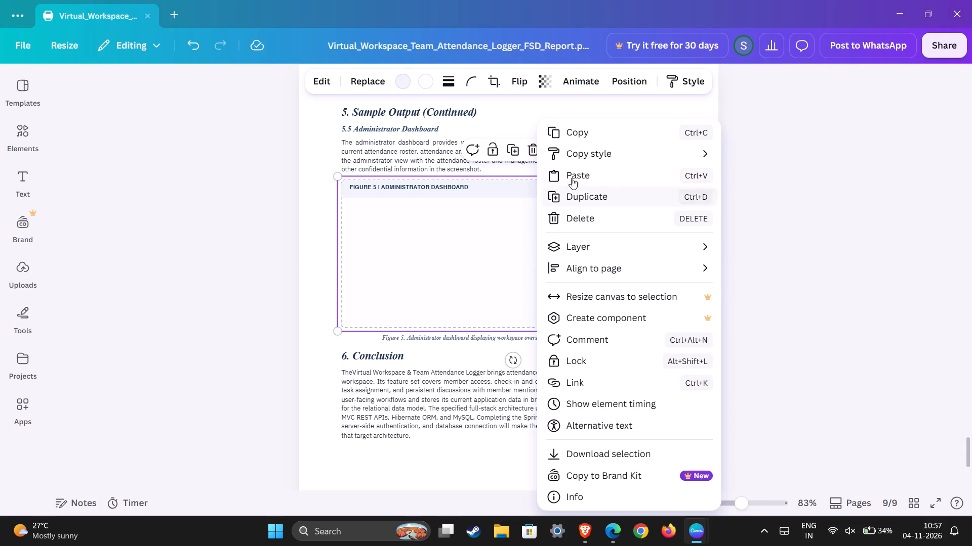
pyautogui.click(572, 171)
pyautogui.click(466, 202)
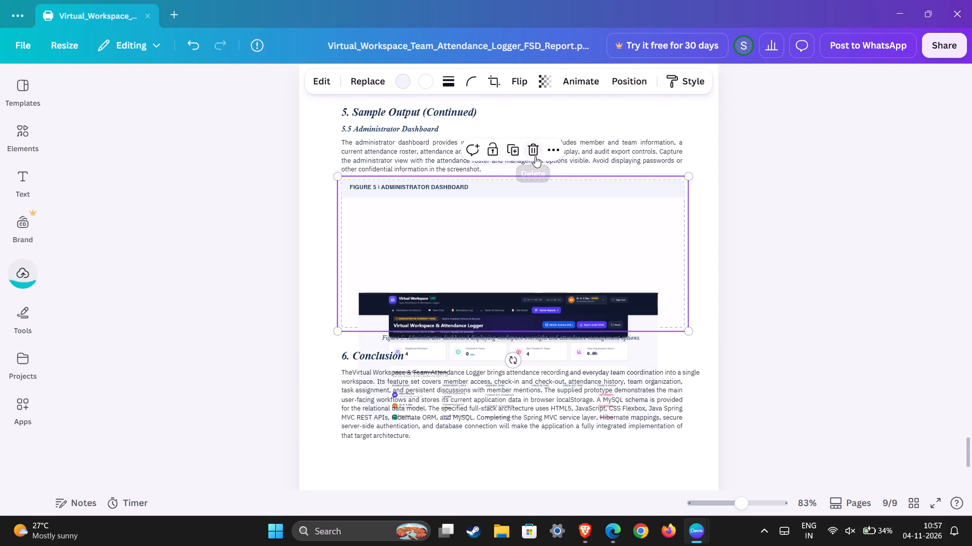
pyautogui.click(535, 156)
# Place the Admin Reports screenshot under the Figure 5 label and enlarge it to nearly the body text's width, reaching down to the caption.
pyautogui.moveTo(522, 311); pyautogui.dragTo(506, 212)
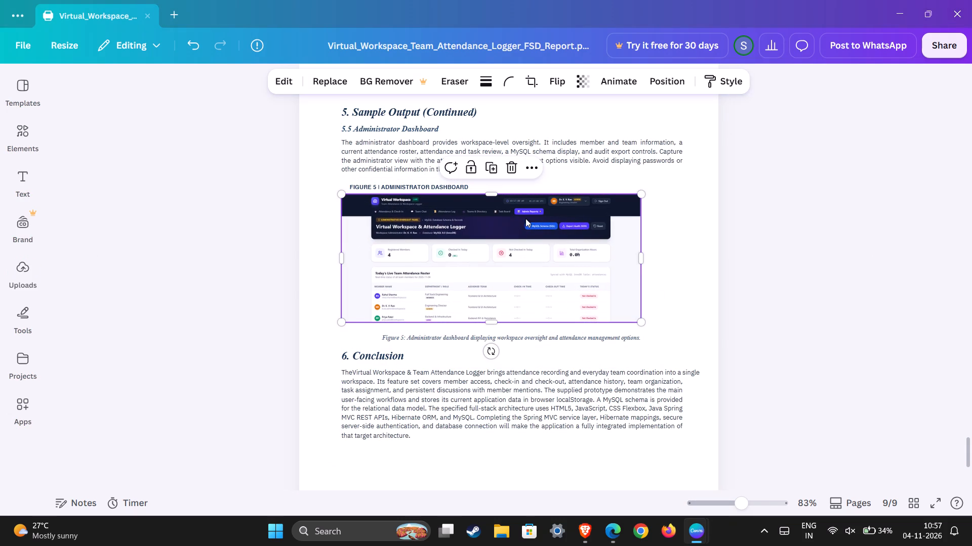
pyautogui.moveTo(637, 256); pyautogui.dragTo(627, 265)
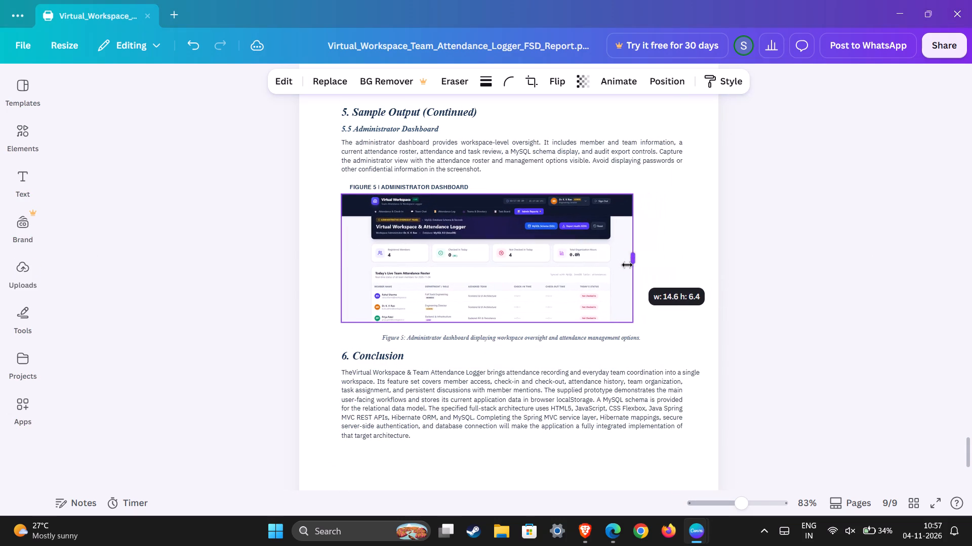
pyautogui.moveTo(627, 265); pyautogui.dragTo(632, 265)
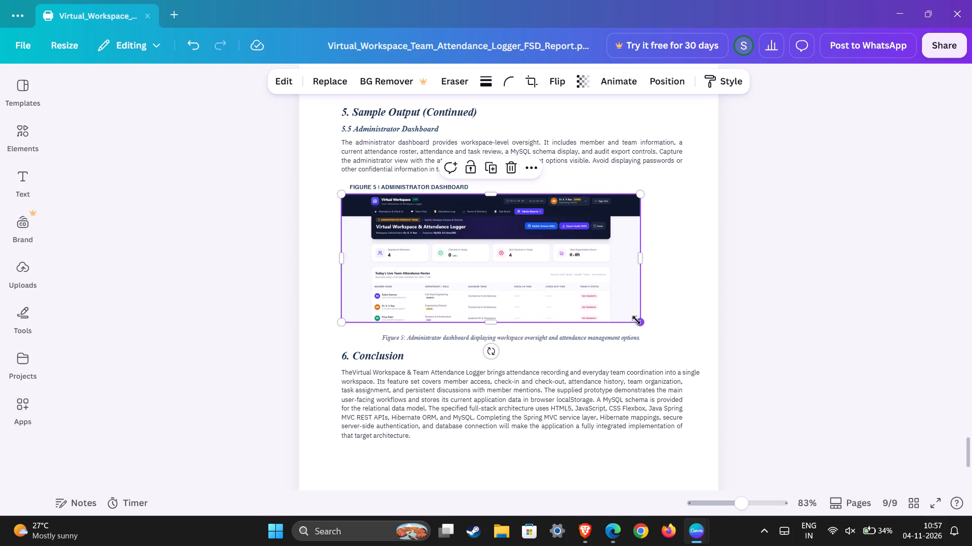
pyautogui.click(623, 337)
pyautogui.click(628, 313)
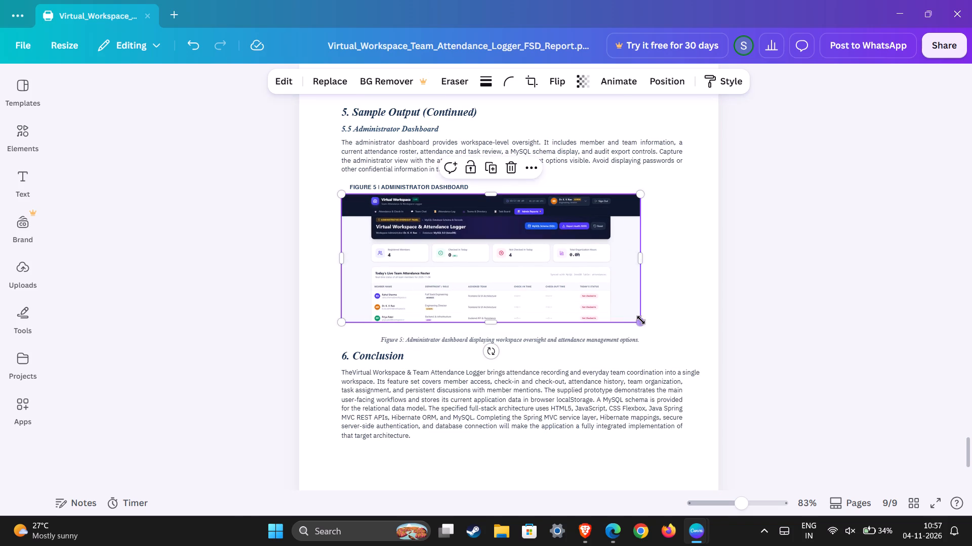
pyautogui.moveTo(642, 320); pyautogui.dragTo(682, 322)
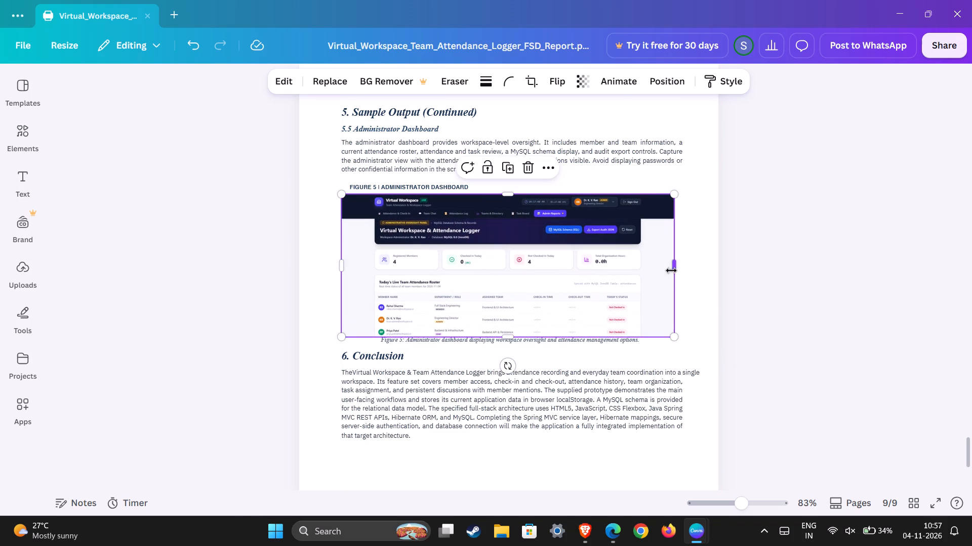
pyautogui.click(676, 267)
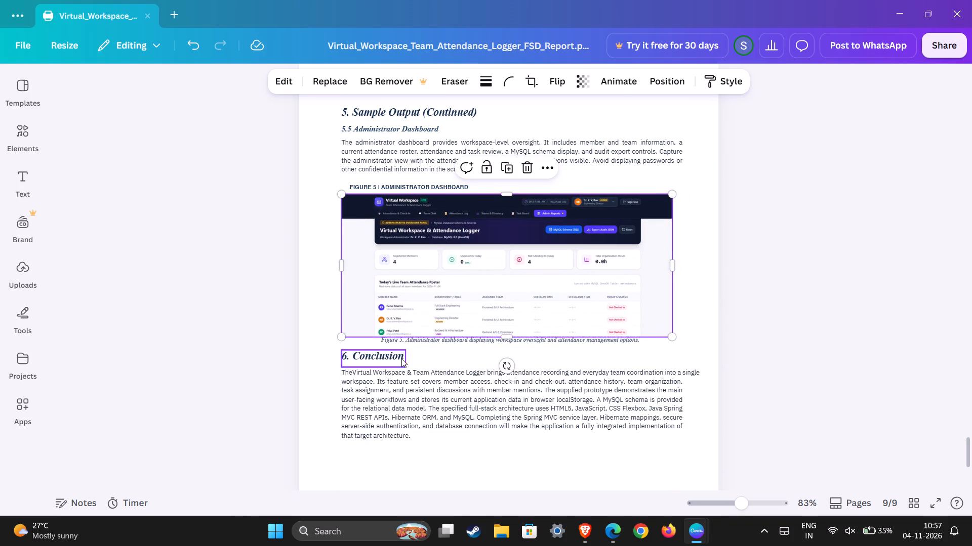
# Move the Figure 5 caption slightly down so it sits between the screenshot and the Conclusion heading.
pyautogui.moveTo(437, 342); pyautogui.dragTo(442, 347)
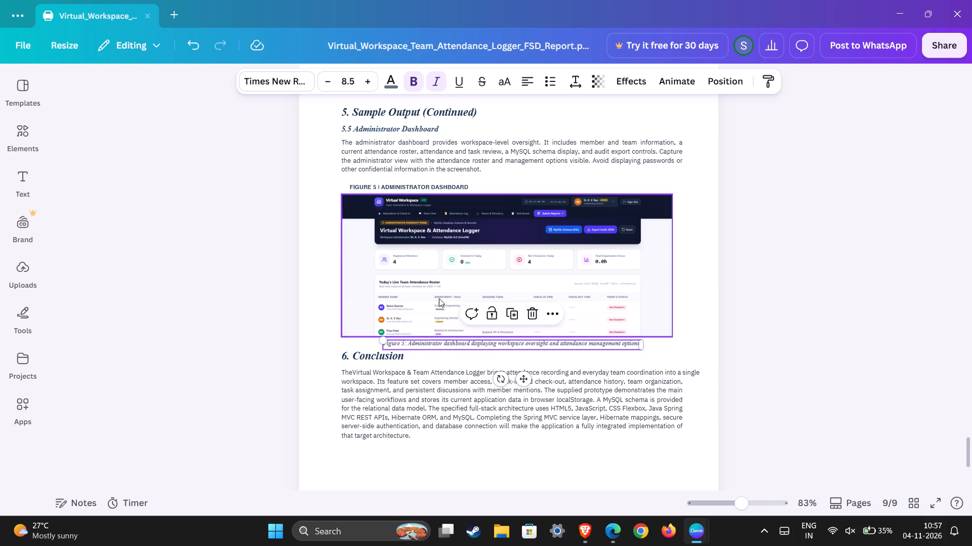
pyautogui.click(439, 292)
pyautogui.click(811, 298)
# Review the figures, captions and text layout across pages 7 to 9 of the report.
pyautogui.scroll(3, 649, 432)
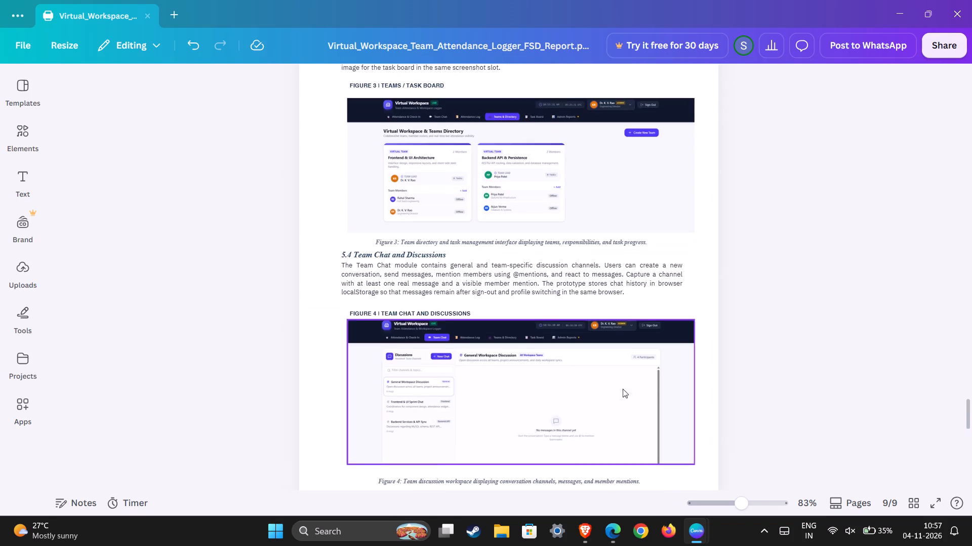
pyautogui.scroll(-7, 596, 365)
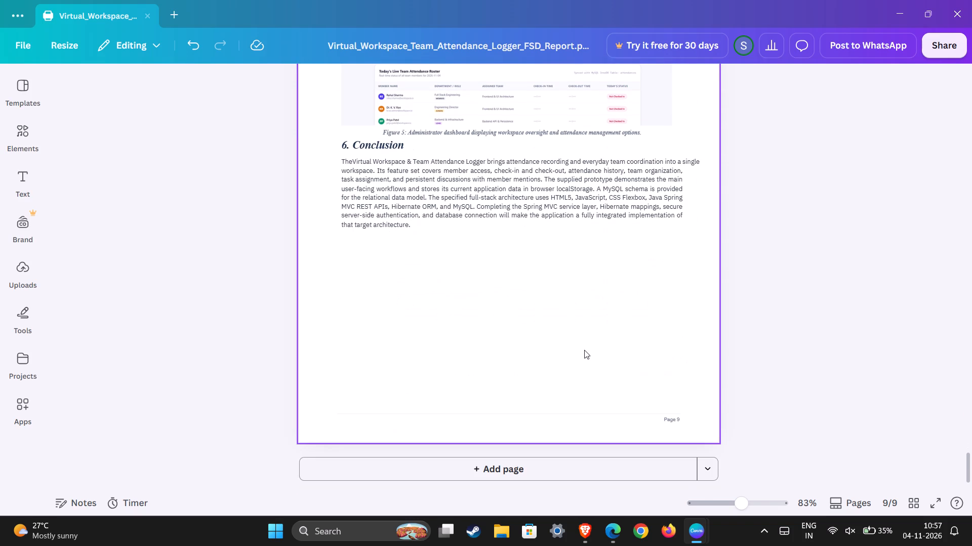
pyautogui.scroll(14, 584, 333)
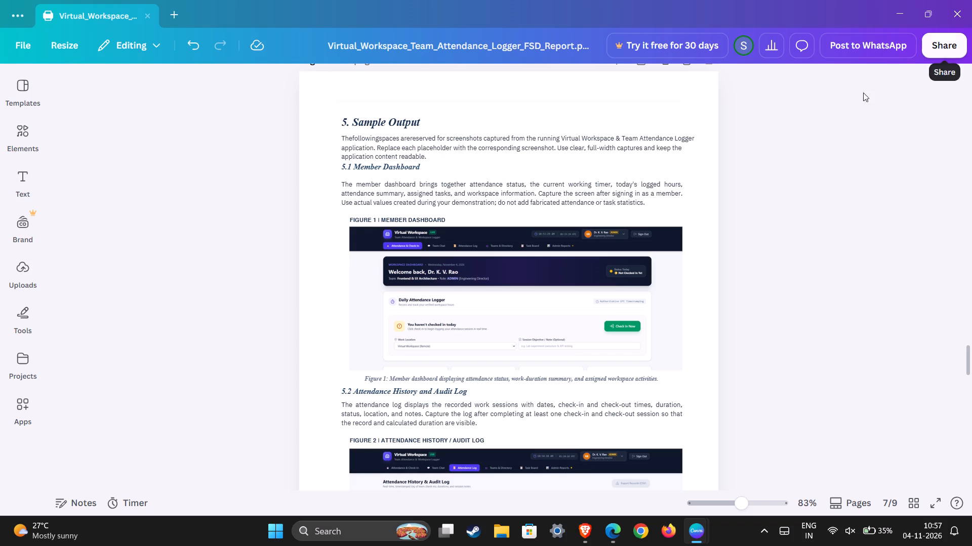
pyautogui.click(770, 264)
pyautogui.scroll(-8, 662, 387)
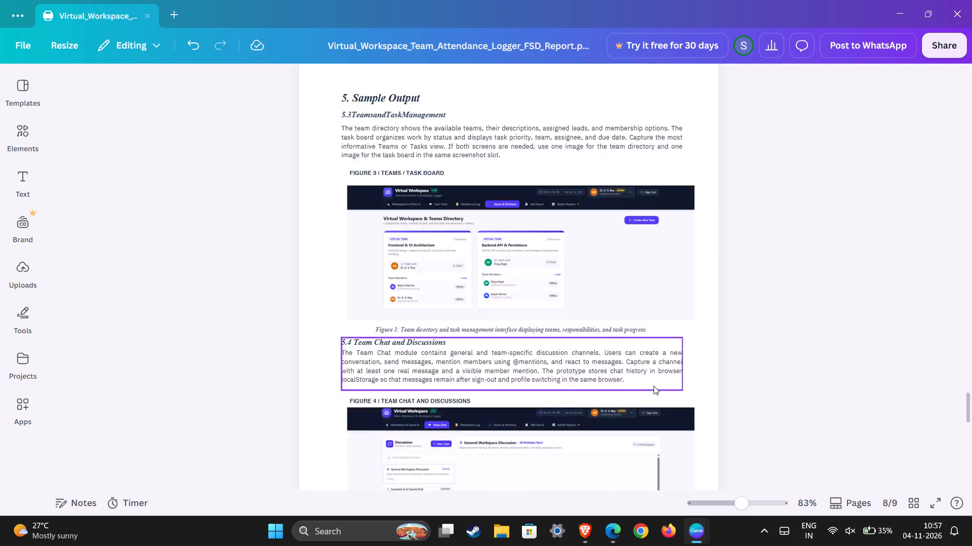
pyautogui.scroll(-10, 645, 370)
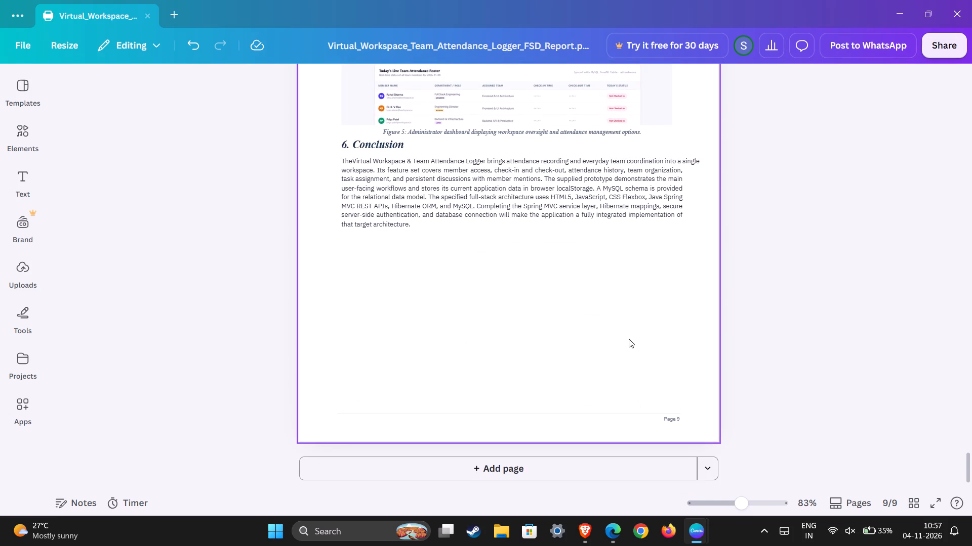
# Save the report design.
pyautogui.click(629, 338)
pyautogui.hotkey('ctrl', 's')
# Download all pages of the report as a PDF with the Digital preset, saved as Virtual_Workspace_Team_Attendance_Logger_FSD_Report.pdf in the Downloads folder.
pyautogui.scroll(10, 824, 331)
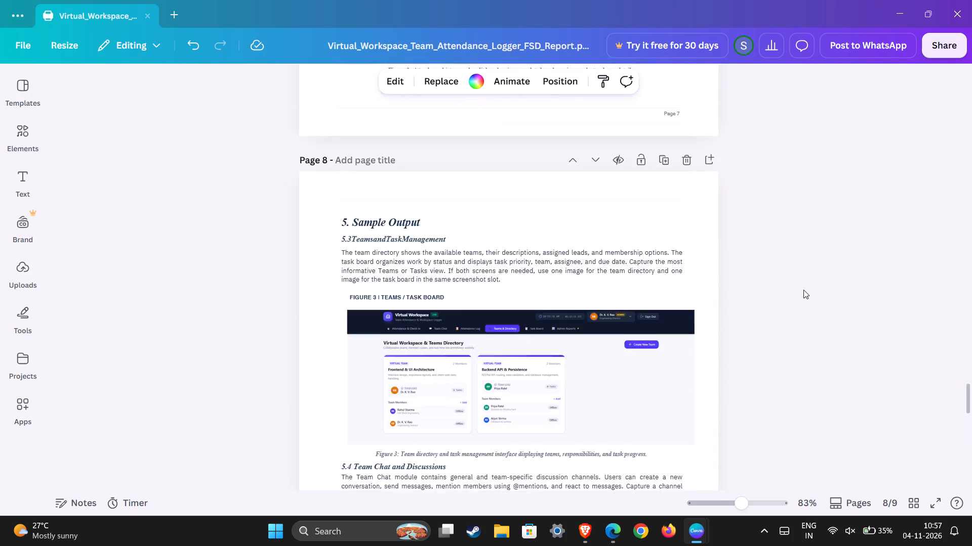
pyautogui.scroll(3, 803, 290)
pyautogui.click(950, 36)
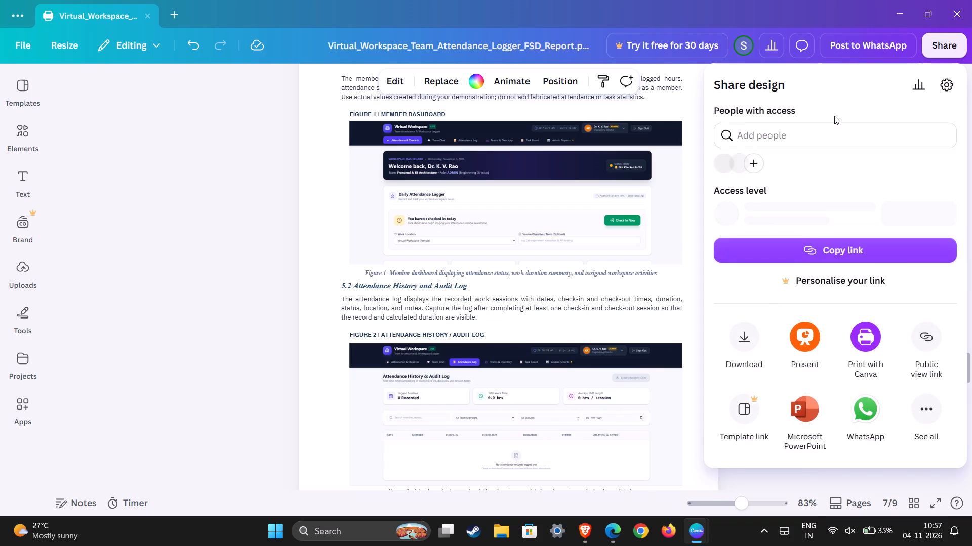
pyautogui.click(723, 353)
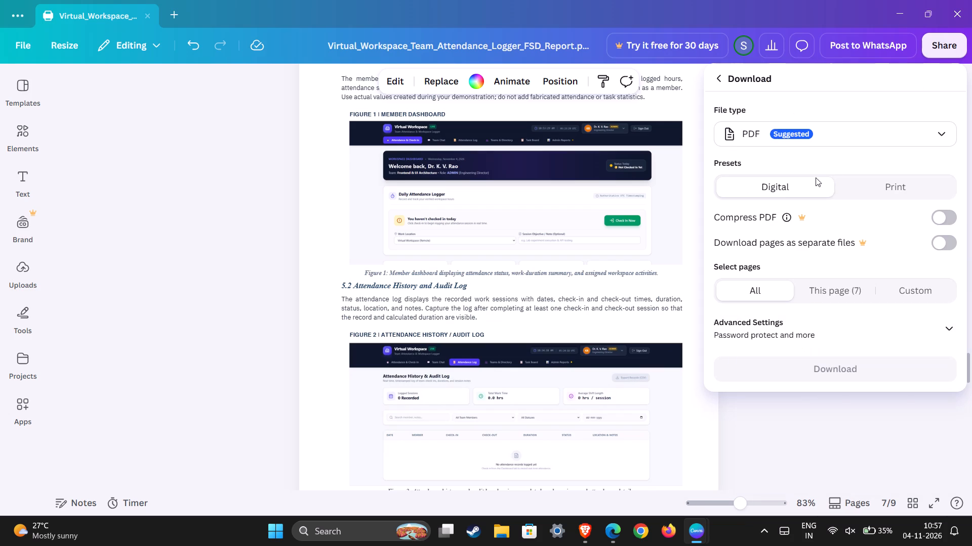
pyautogui.click(825, 128)
pyautogui.click(791, 254)
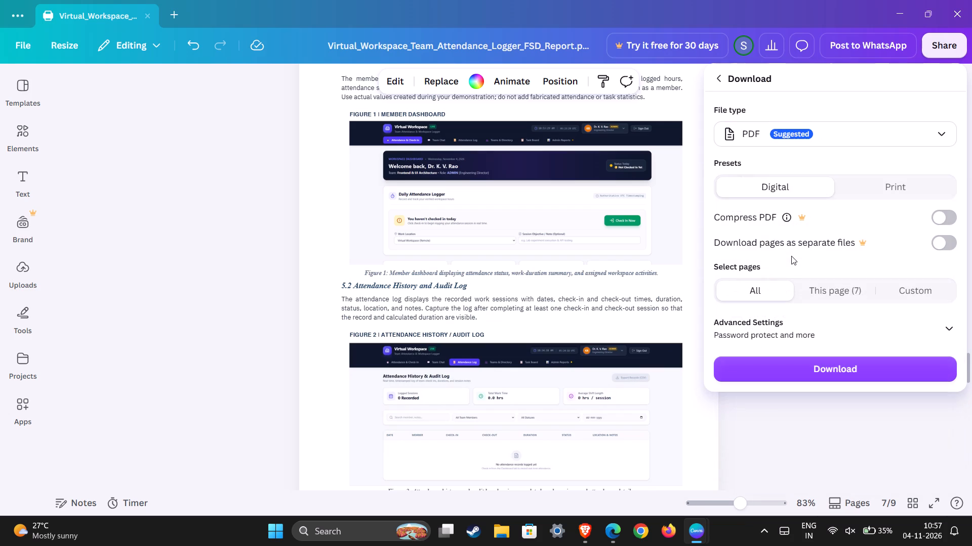
pyautogui.click(855, 122)
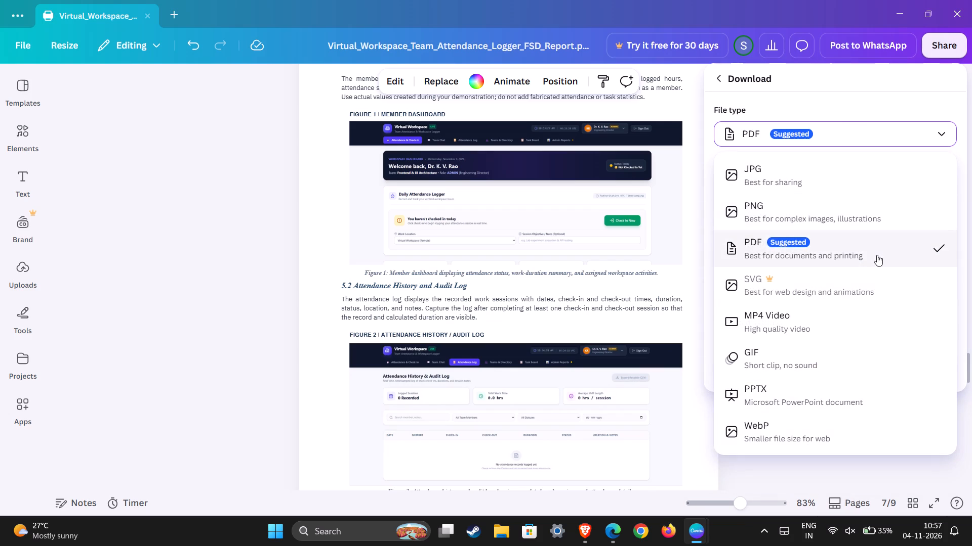
pyautogui.click(875, 255)
pyautogui.click(819, 373)
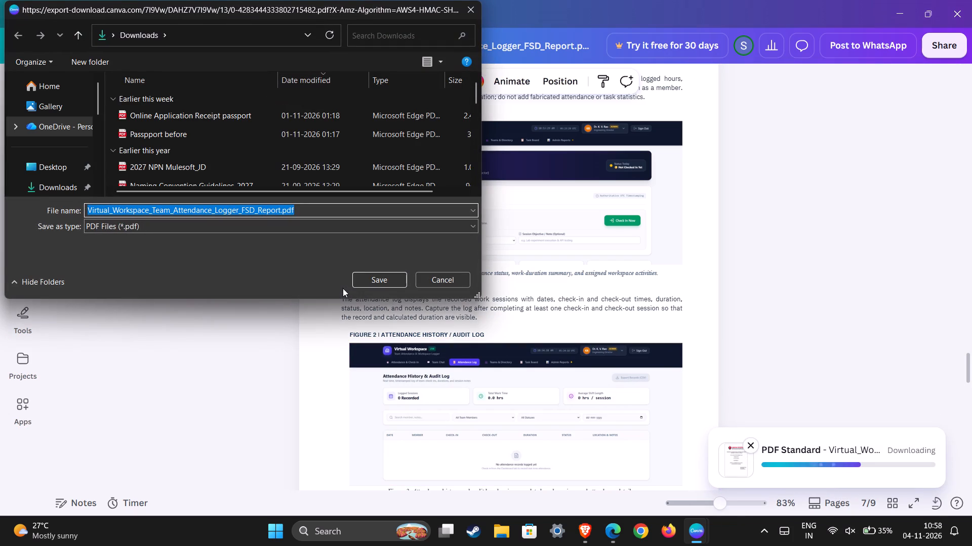
pyautogui.click(18, 168)
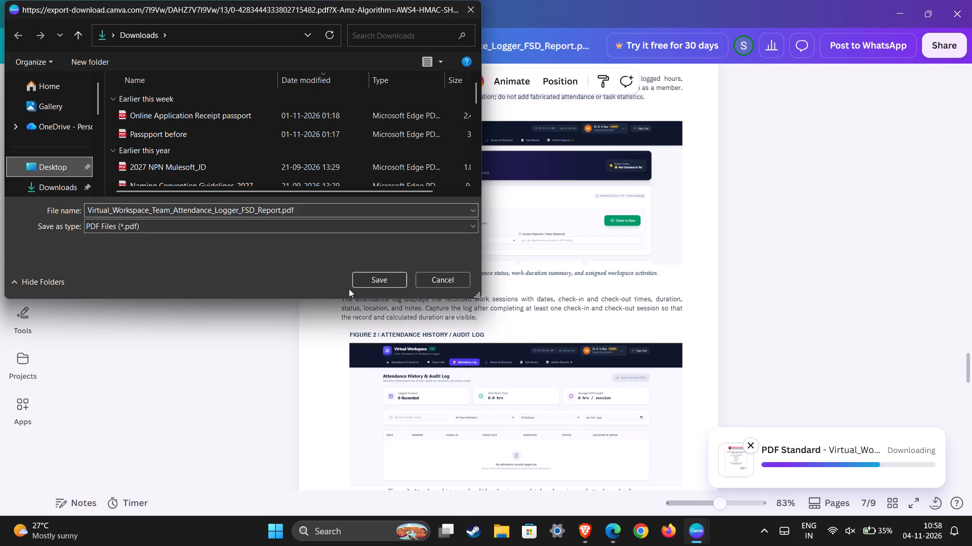
pyautogui.click(379, 284)
# Look for the saved report on the desktop, and from Canva's download notice show the file in its folder.
pyautogui.click(971, 539)
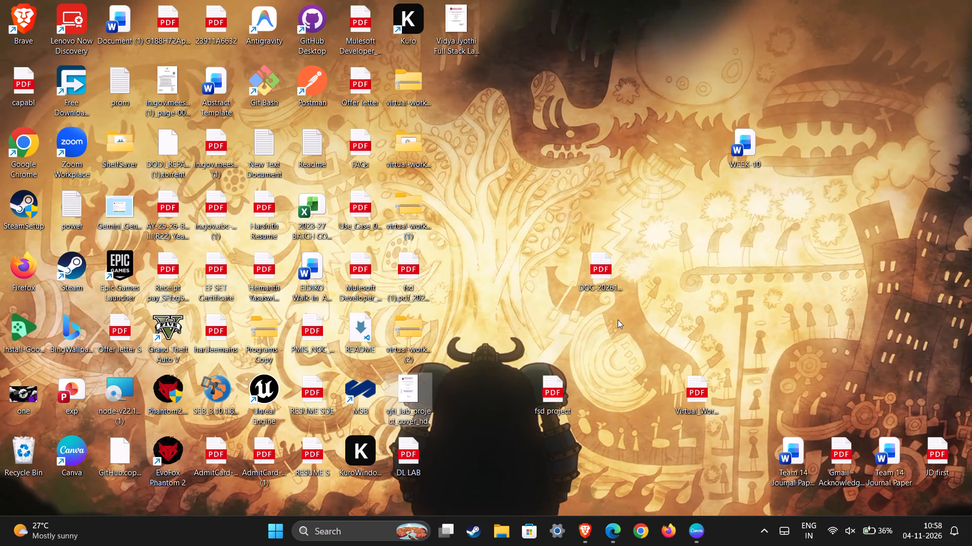
pyautogui.click(703, 528)
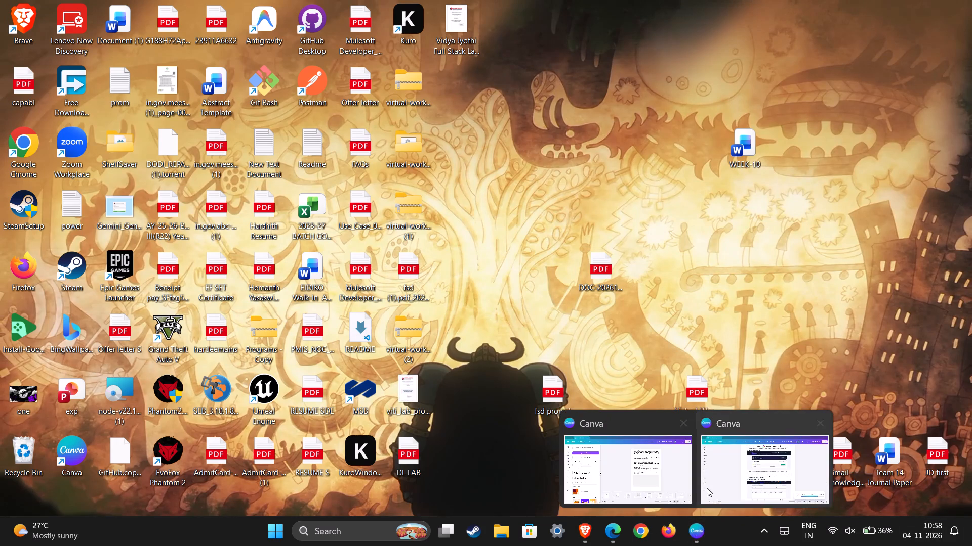
pyautogui.click(712, 483)
pyautogui.click(797, 468)
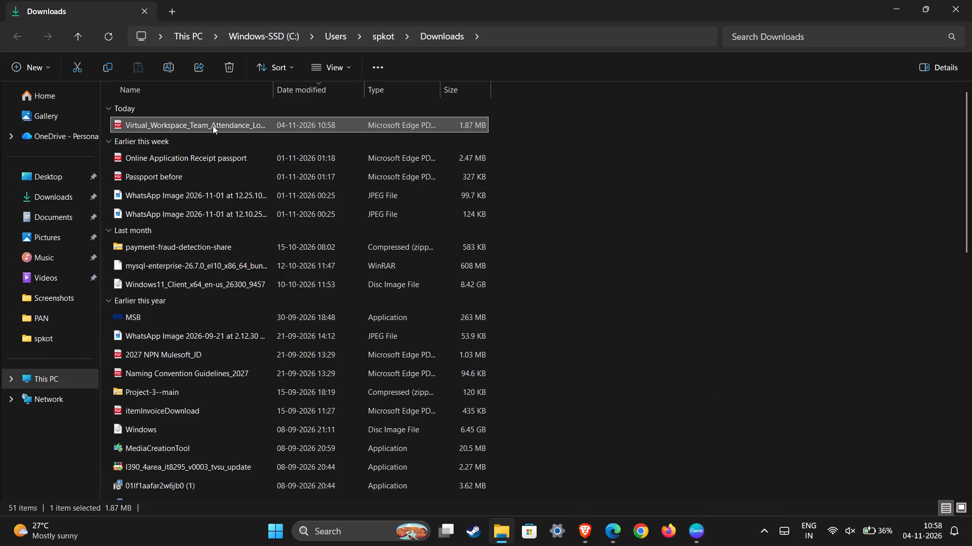
# Open the downloaded report PDF in Microsoft Edge, examine its cover, tables, code sections and figure screenshots, and close it.
pyautogui.doubleClick(202, 127)
pyautogui.scroll(-5, 598, 418)
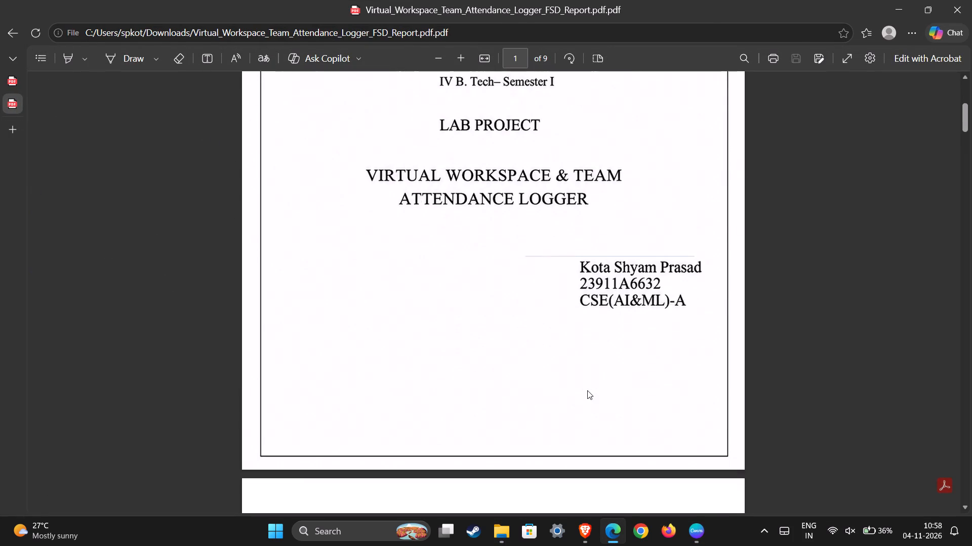
pyautogui.scroll(-14, 587, 390)
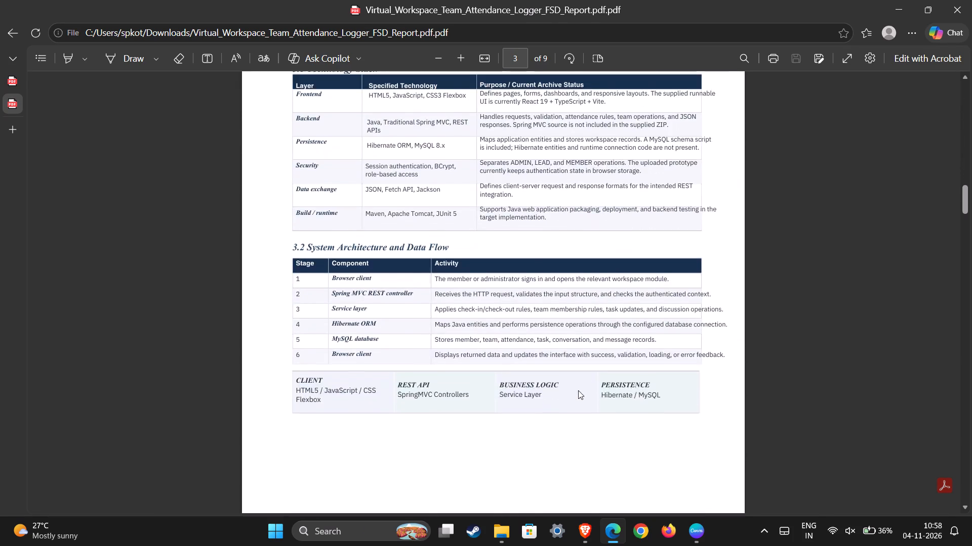
pyautogui.scroll(-14, 578, 390)
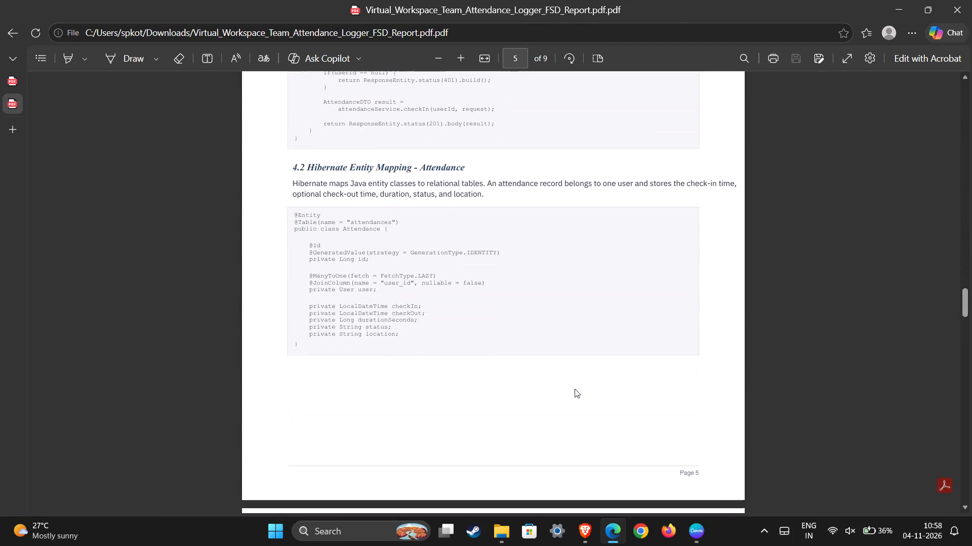
pyautogui.scroll(-11, 575, 389)
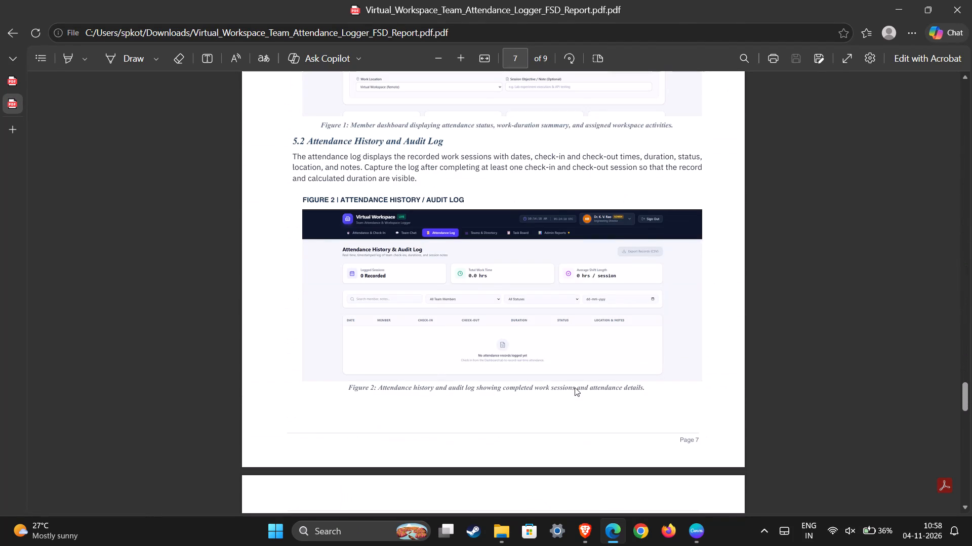
pyautogui.scroll(2, 600, 370)
pyautogui.scroll(-10, 599, 369)
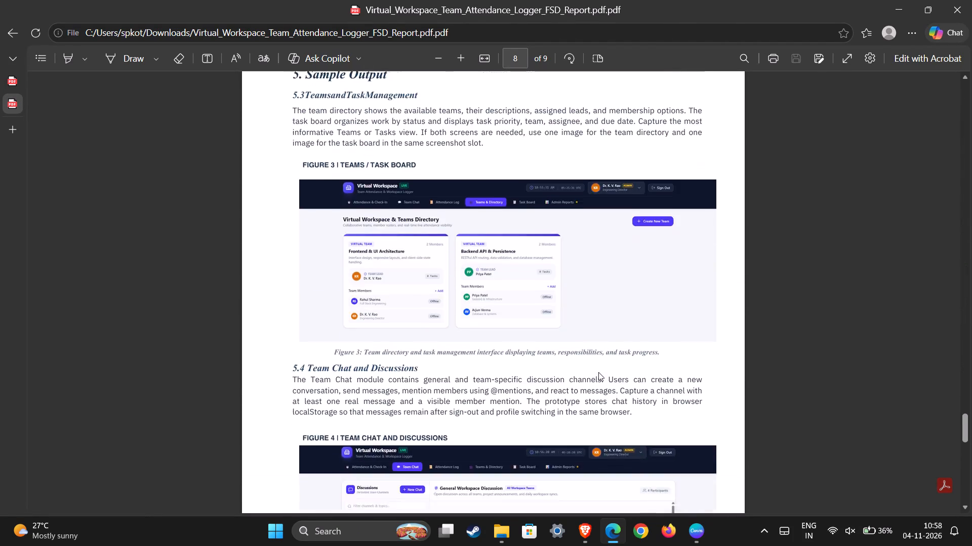
pyautogui.scroll(-9, 598, 372)
pyautogui.click(971, 0)
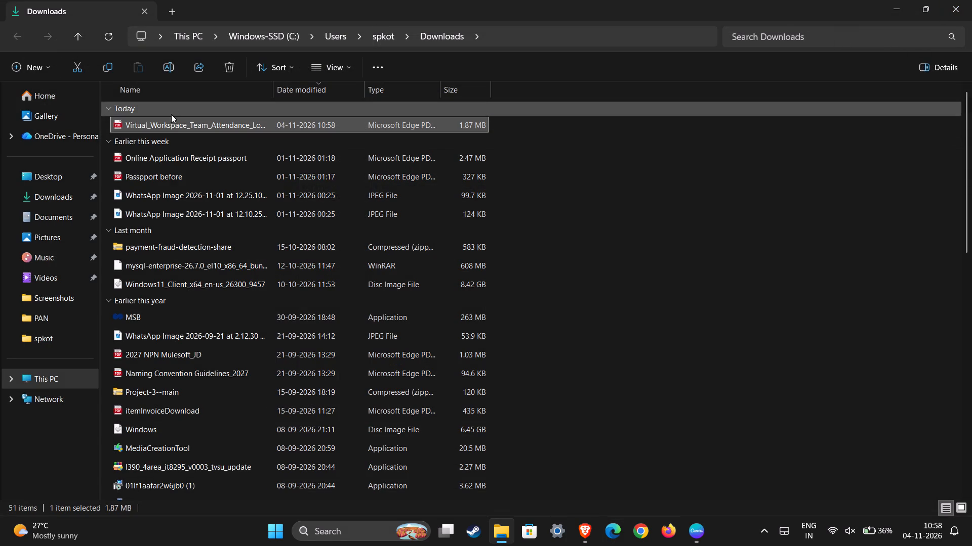